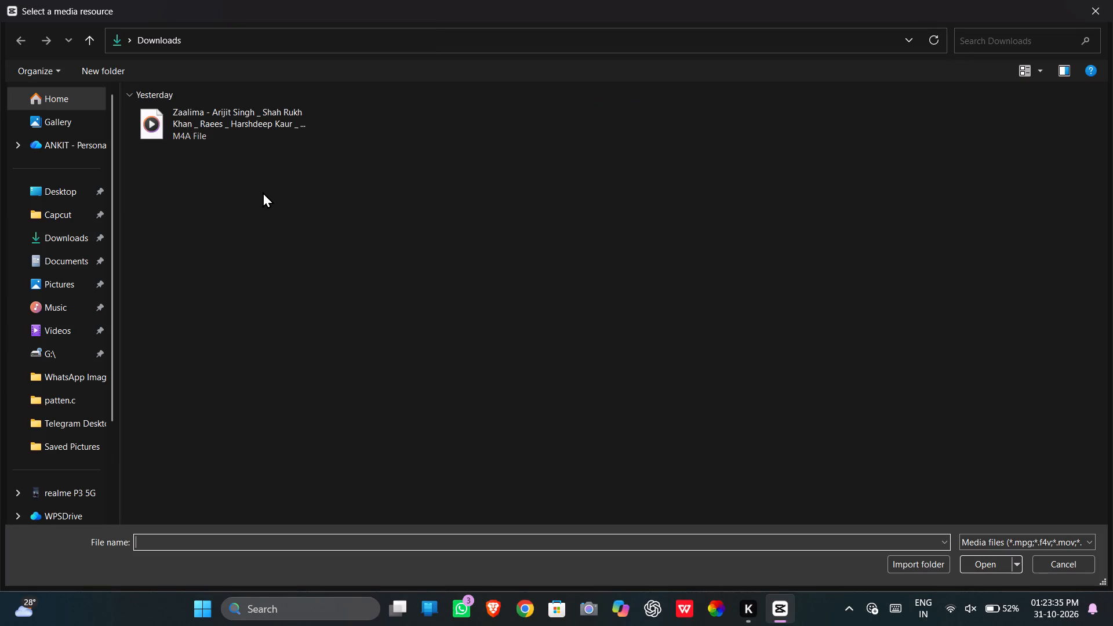
Import the two recordings dated 2026-10-31, 10-51-34 and 11-33-36, from the Capcut folder into the project media.
left_click(77, 213)
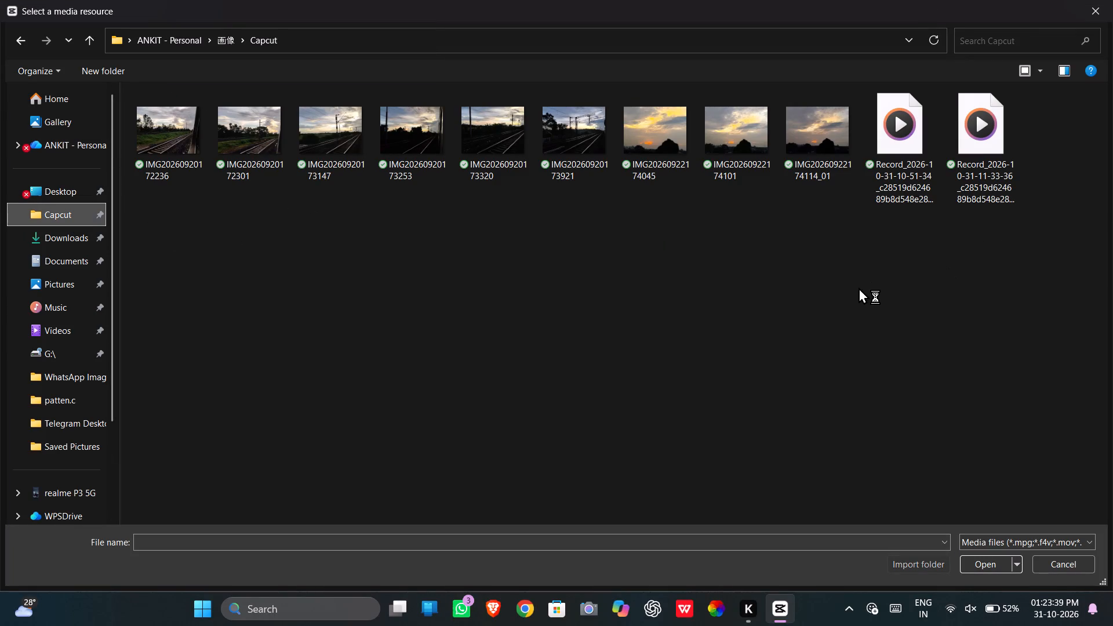
left_click(910, 144)
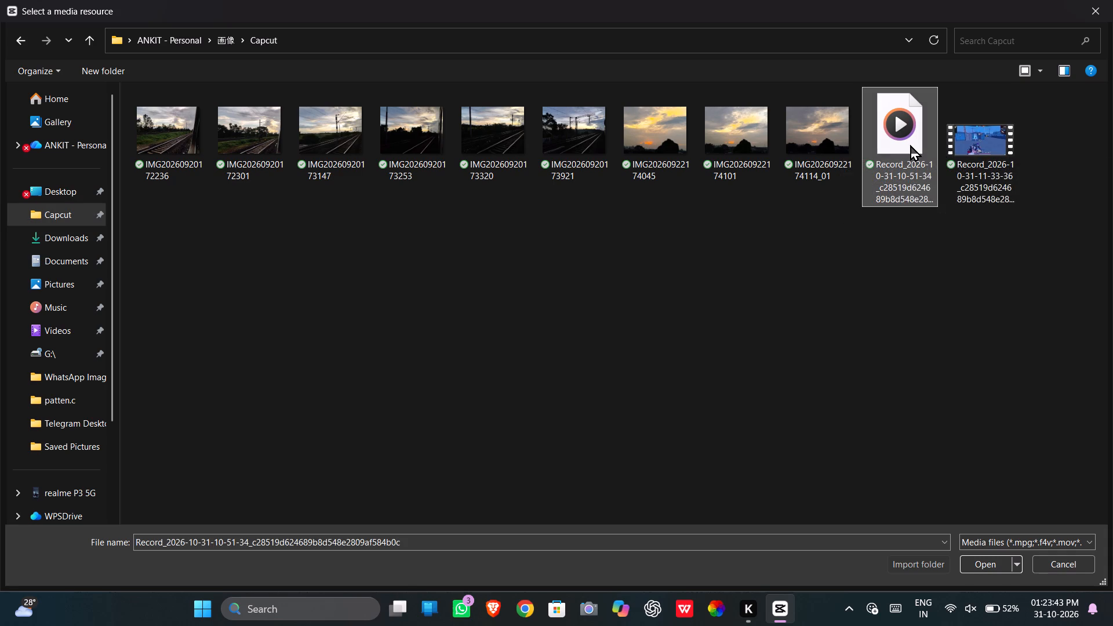
left_click(990, 566)
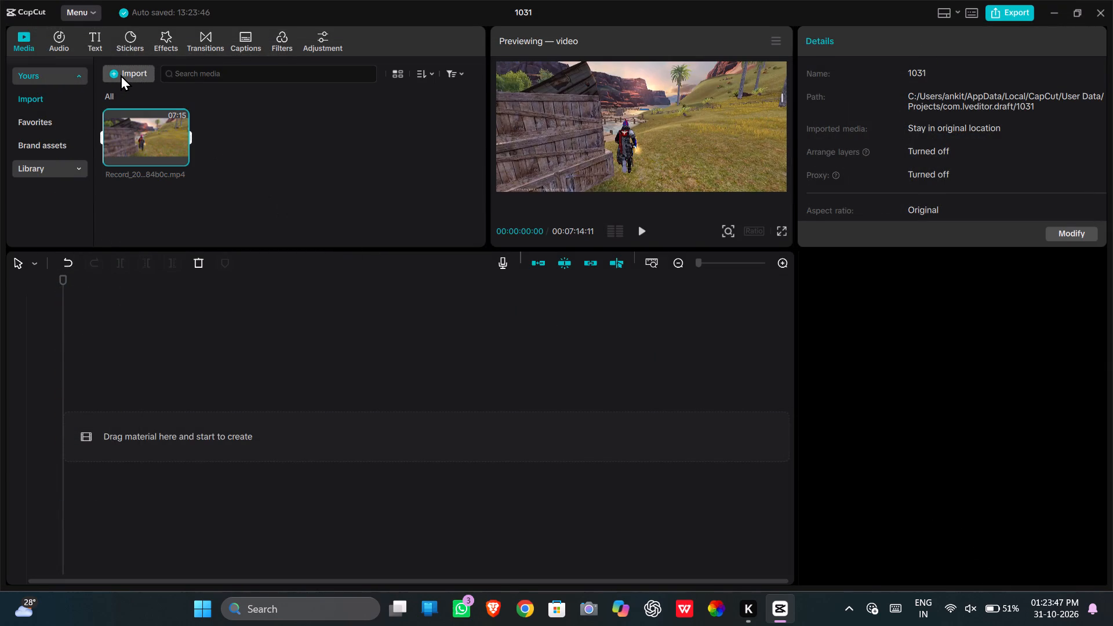
left_click(121, 75)
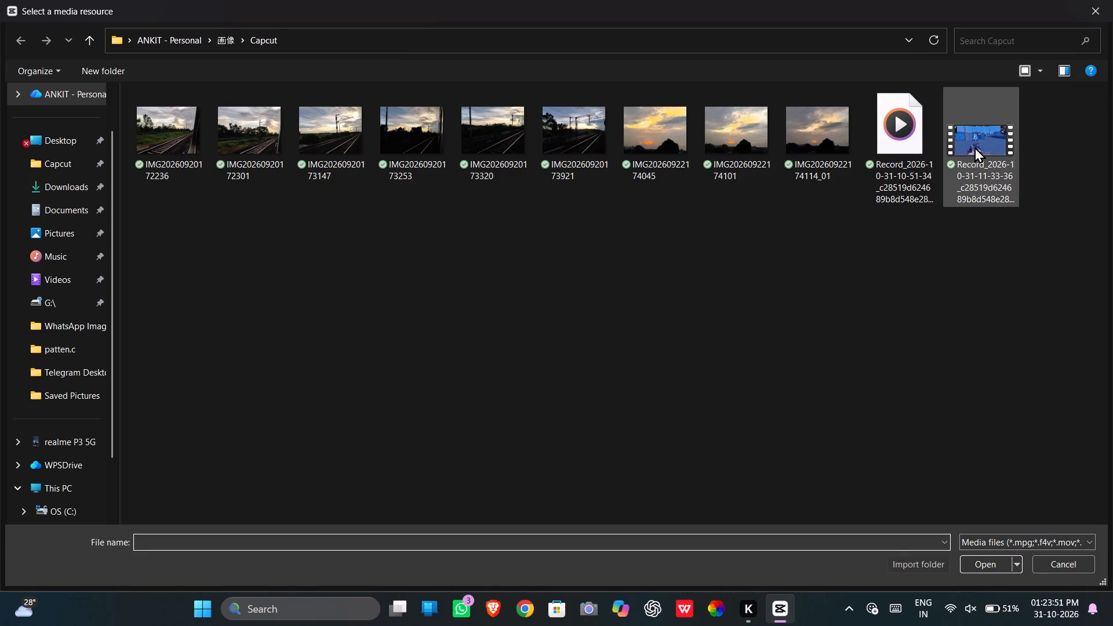
left_click(974, 147)
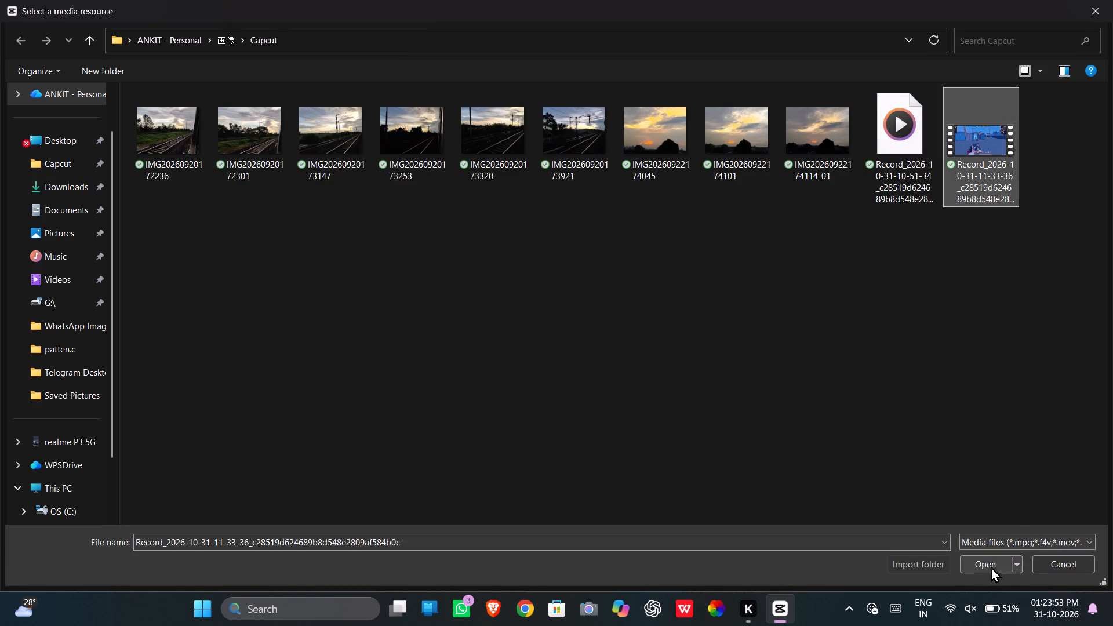
left_click(990, 566)
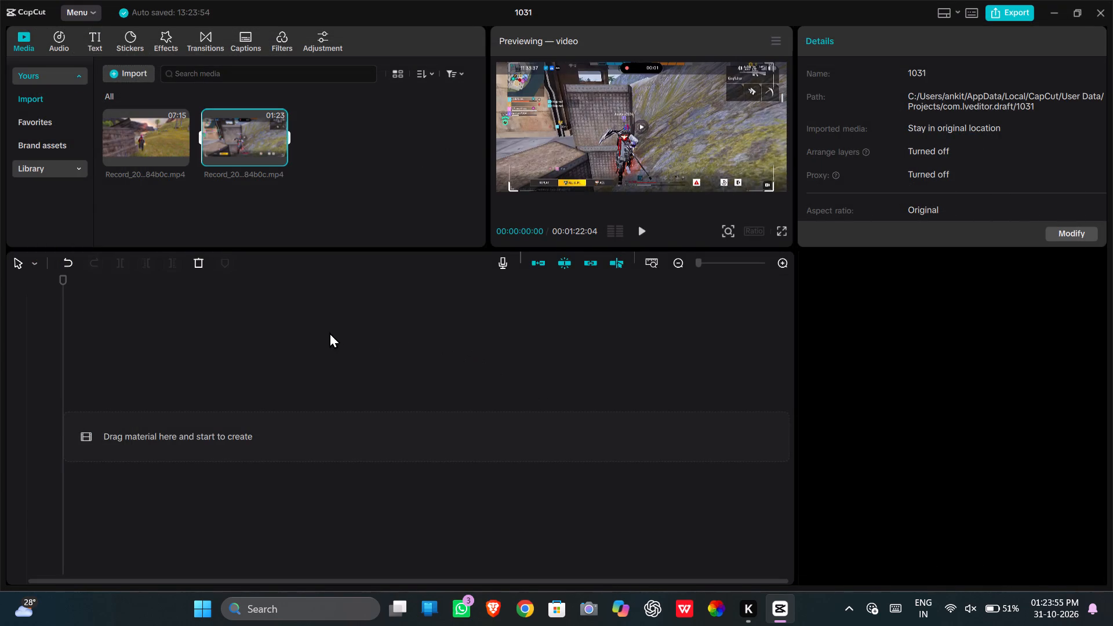
Add the longer 10-51-34 recording to the empty timeline.
left_click(180, 160)
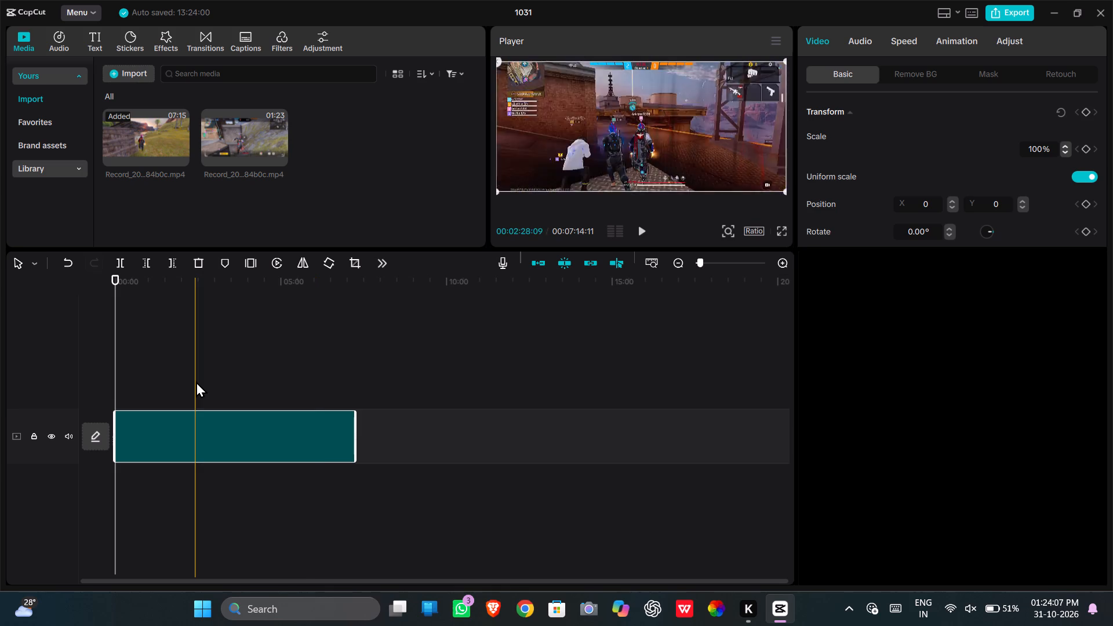
Review the opening gameplay and trim away everything before 00:01:26:09 from the recording.
key("ctrl+plus")
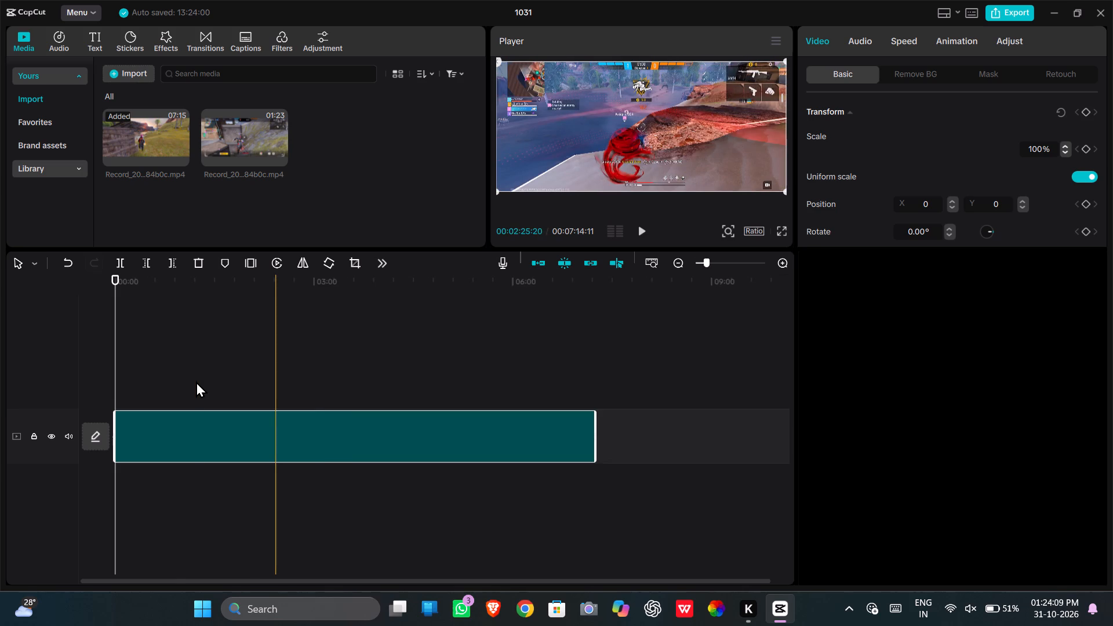
key("ctrl+plus")
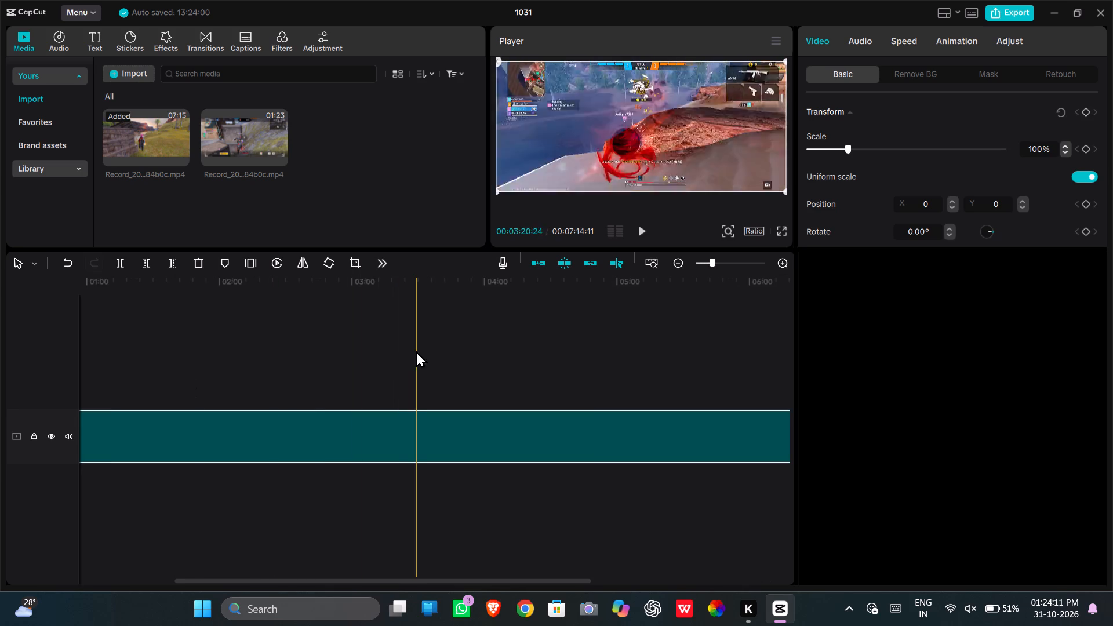
left_click_drag(416, 351, 0, 347)
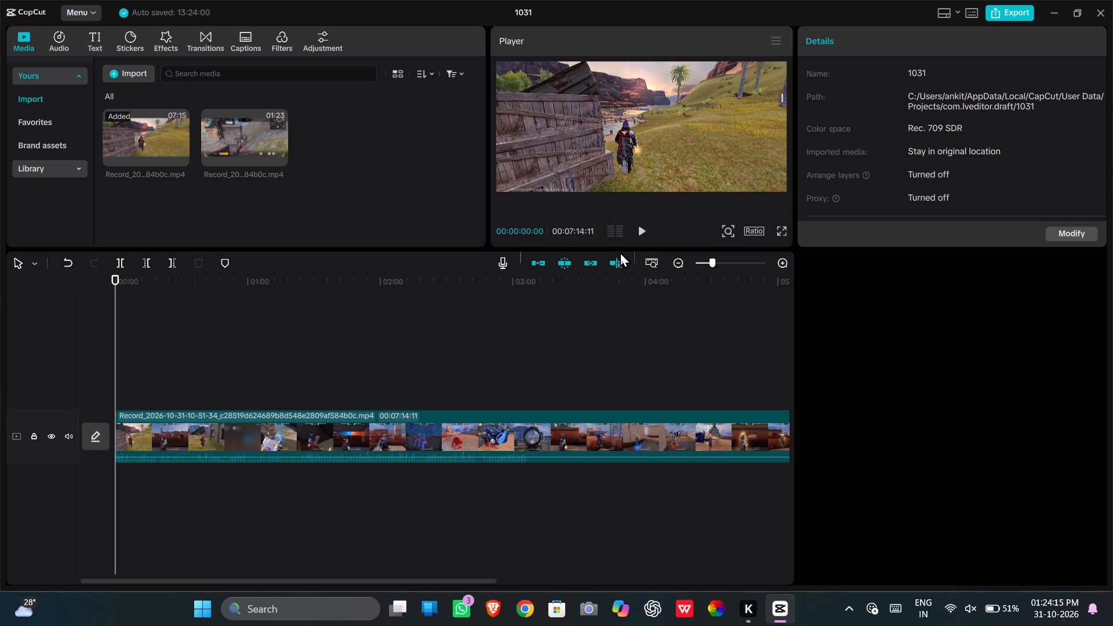
left_click(642, 230)
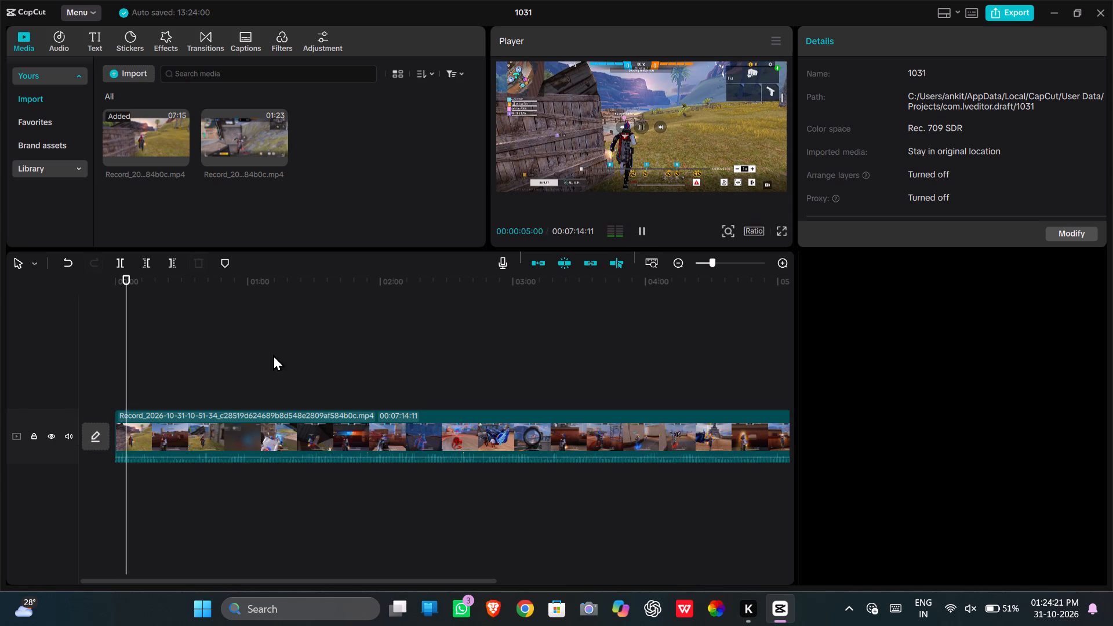
left_click(159, 383)
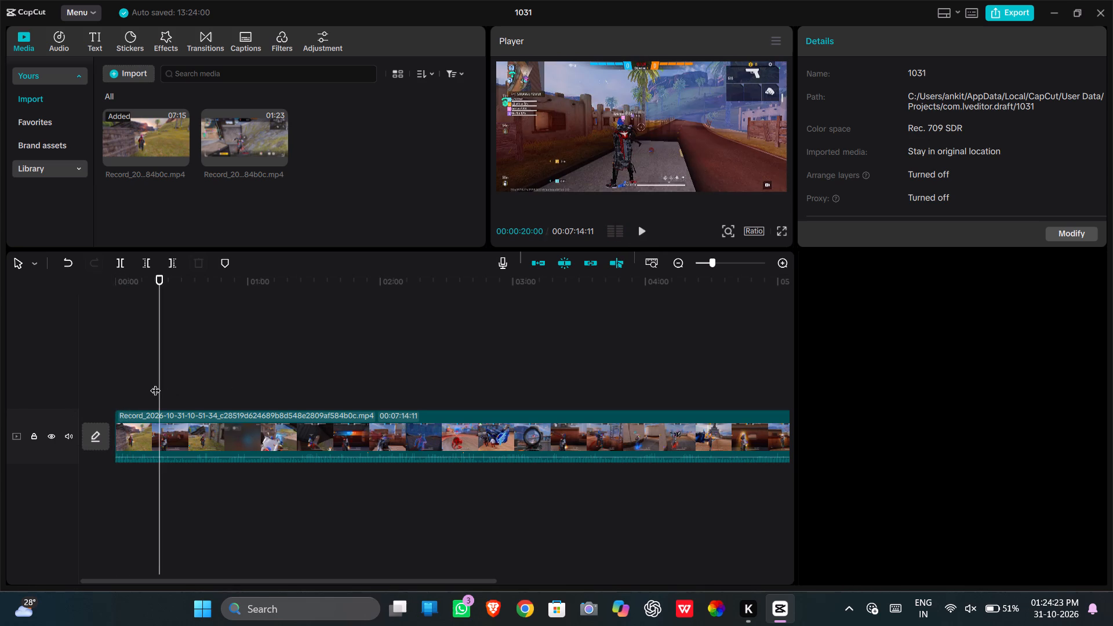
left_click(153, 384)
left_click(170, 381)
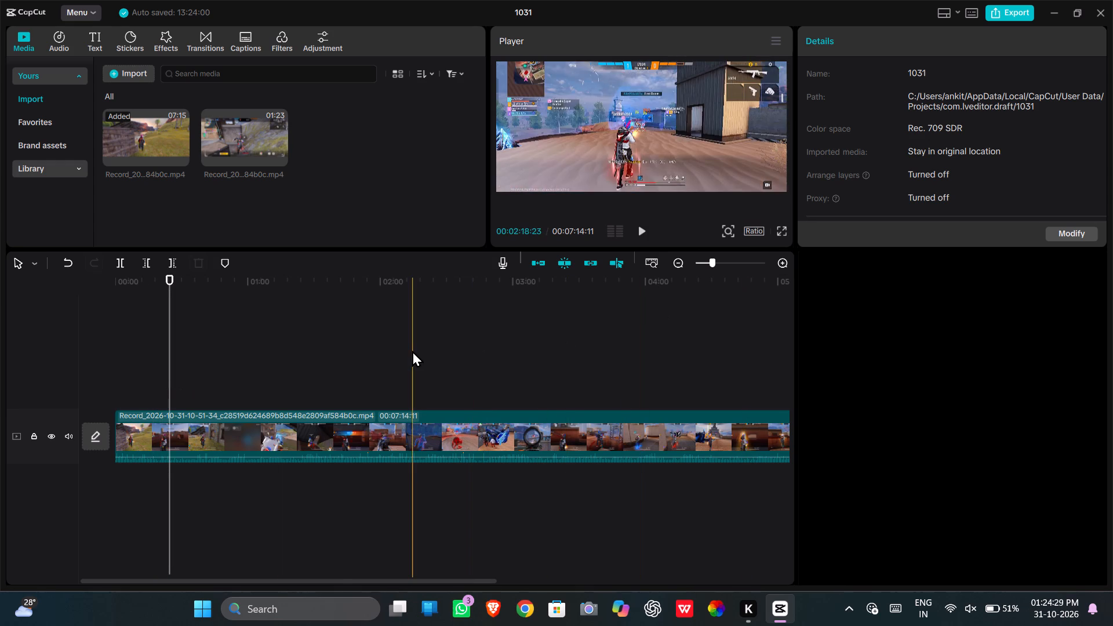
left_click(194, 373)
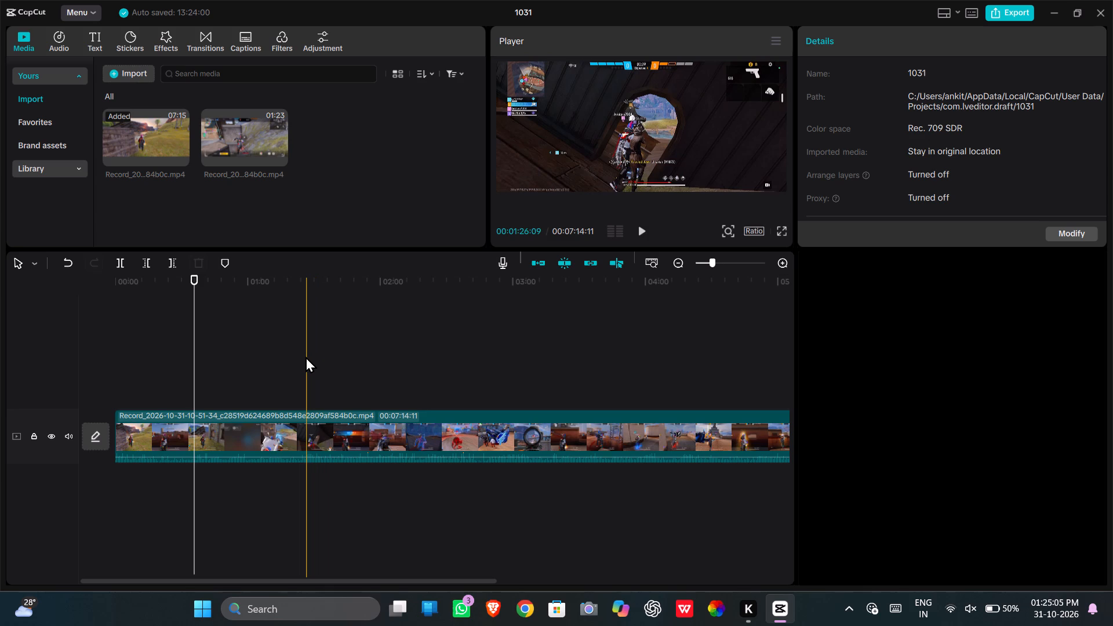
left_click(305, 356)
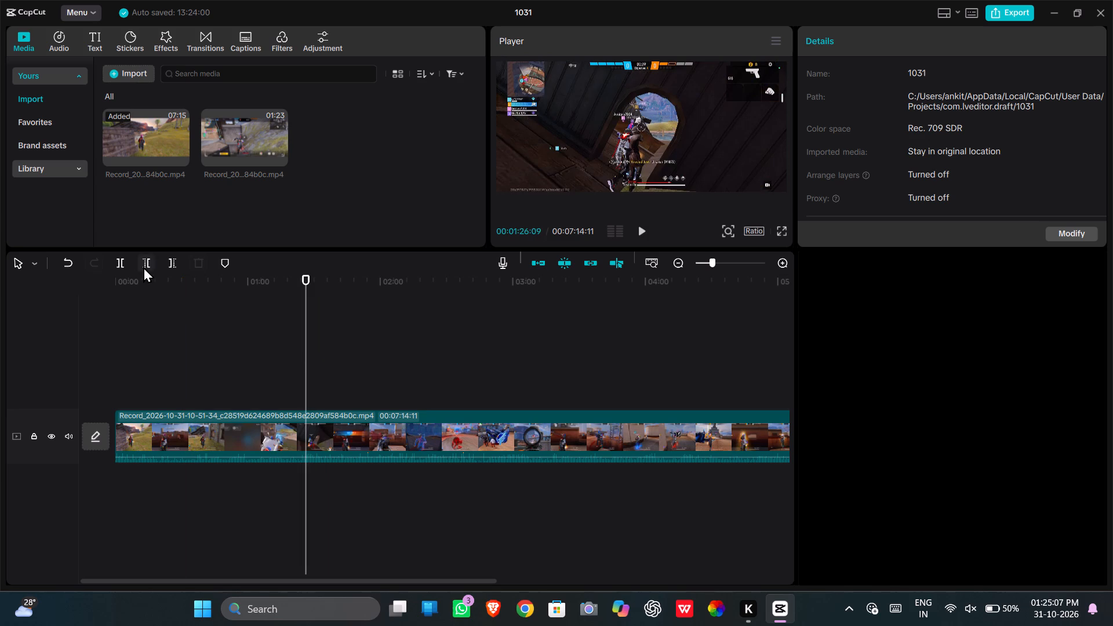
left_click(143, 260)
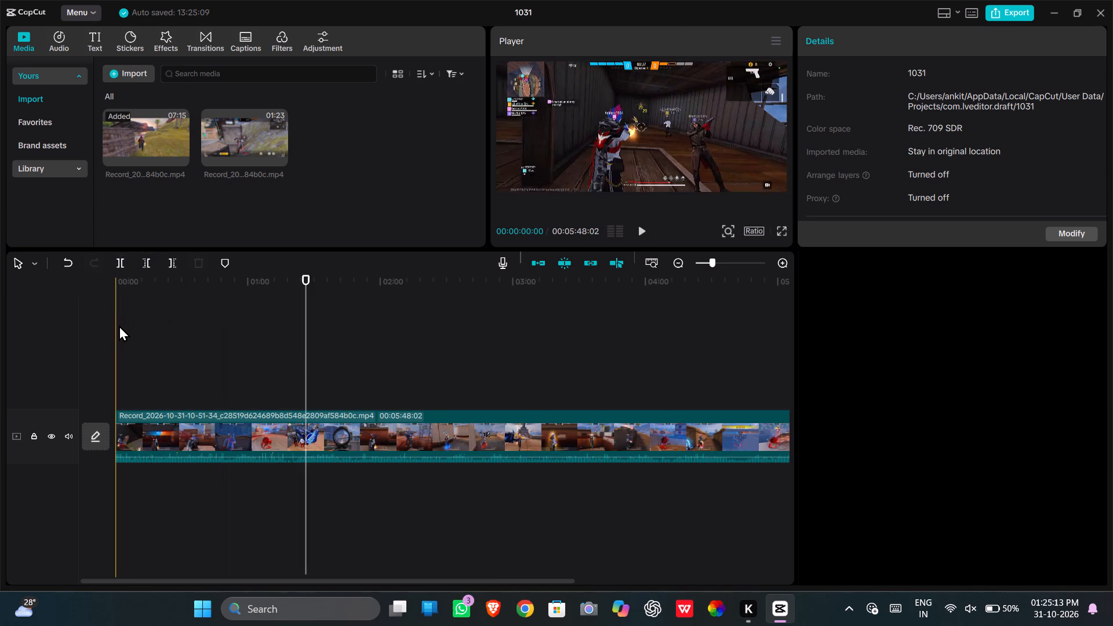
Play the start of the trimmed recording and split the clip at 00:00:04:20, just after the first fight.
left_click(119, 325)
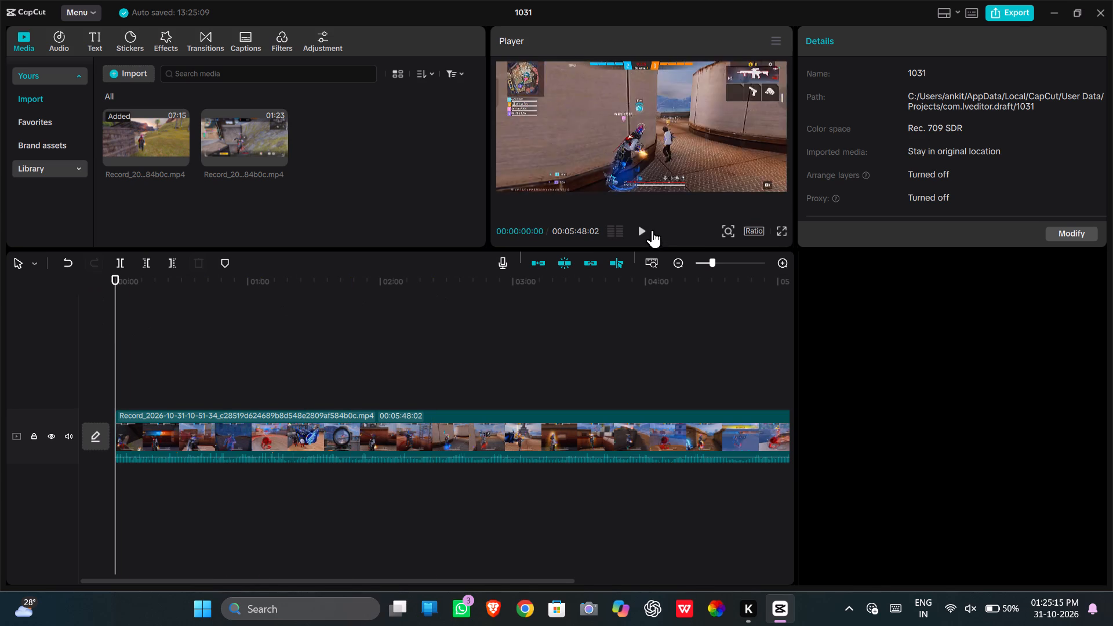
left_click(639, 230)
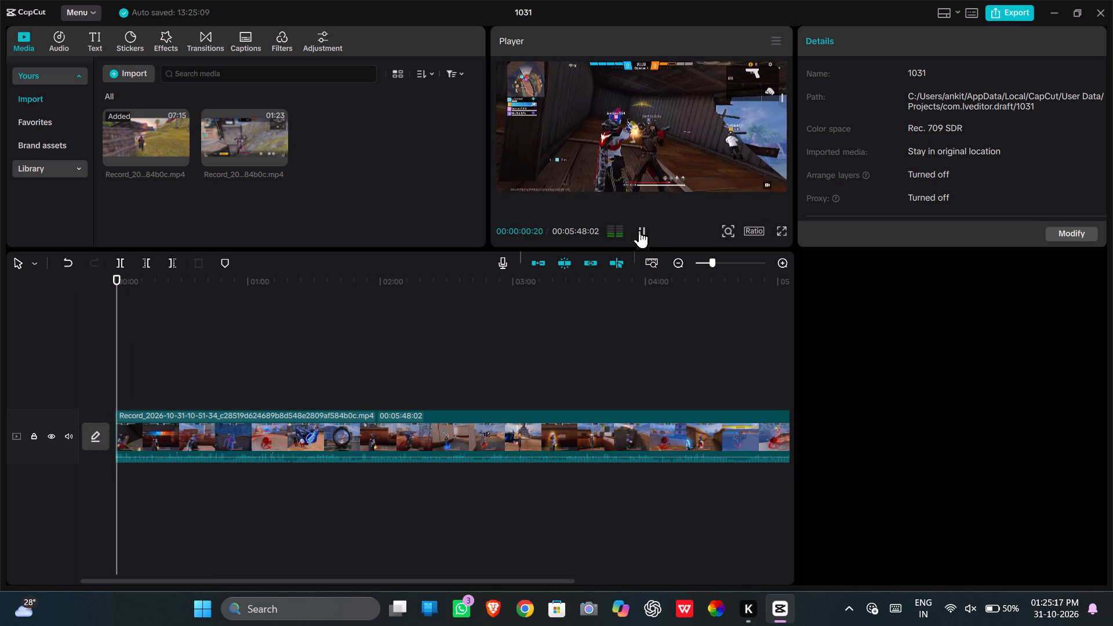
left_click(639, 230)
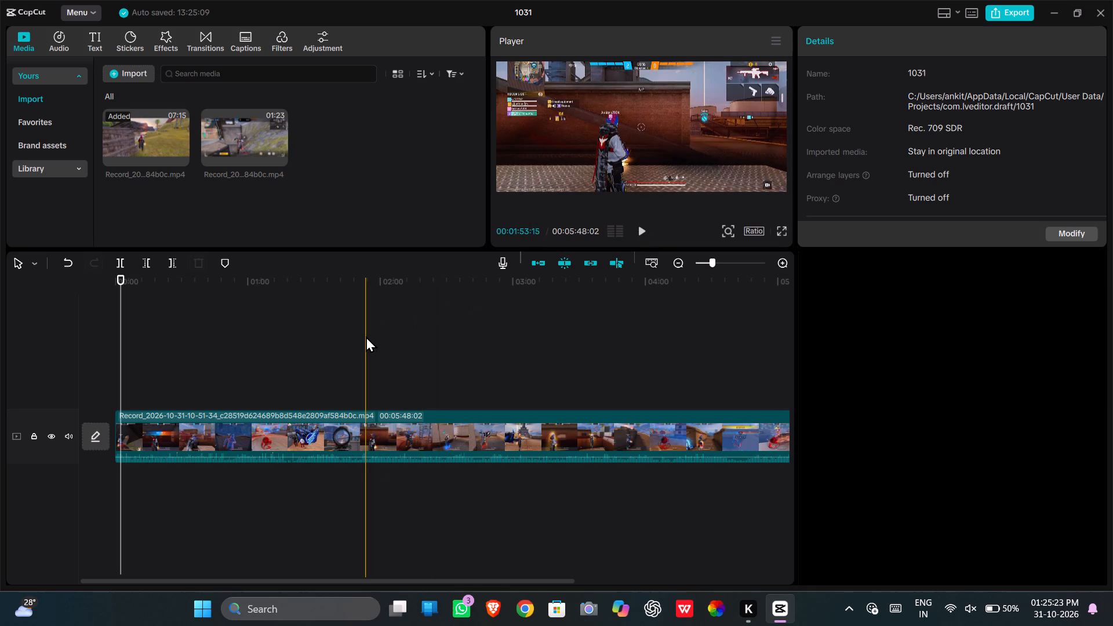
key("ctrl+plus")
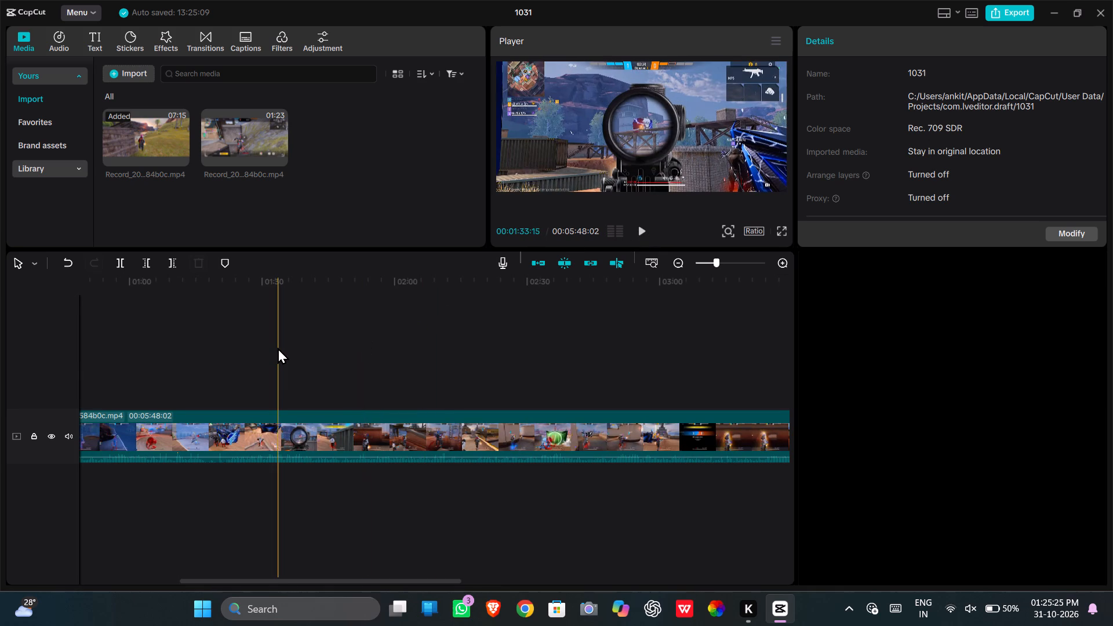
scroll(278, 348, "up", 2)
left_click_drag(201, 355, 10, 369)
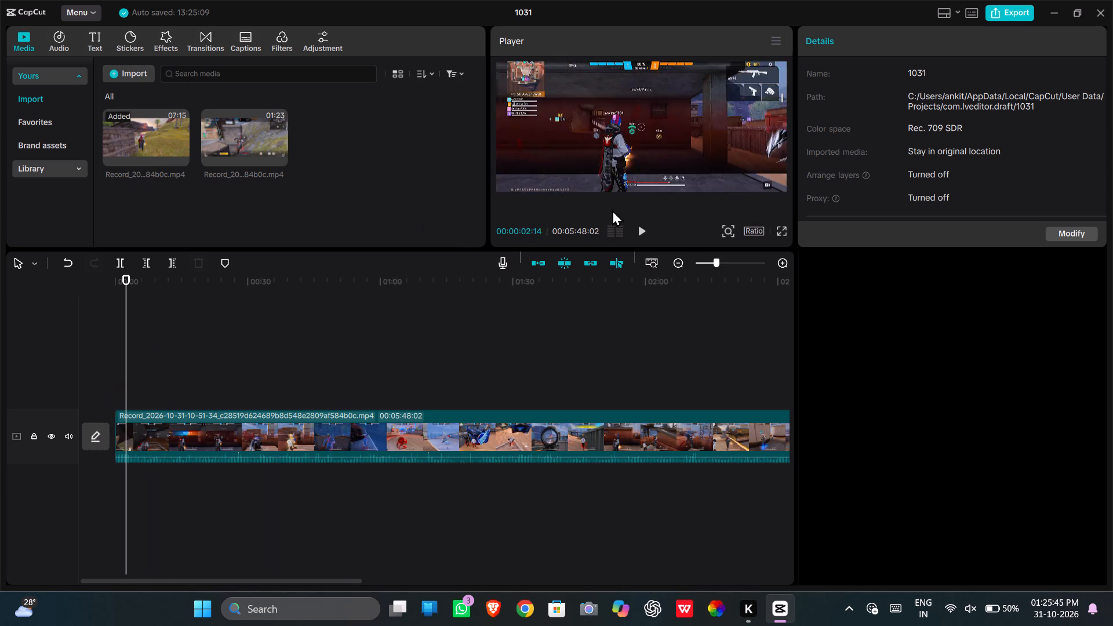
left_click(645, 230)
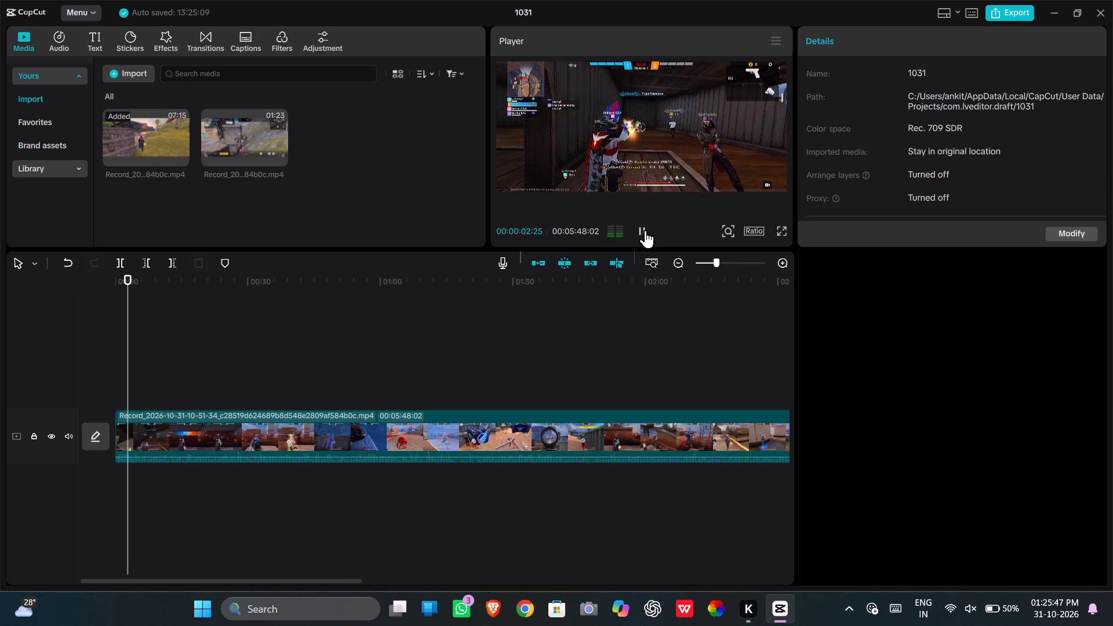
left_click(645, 230)
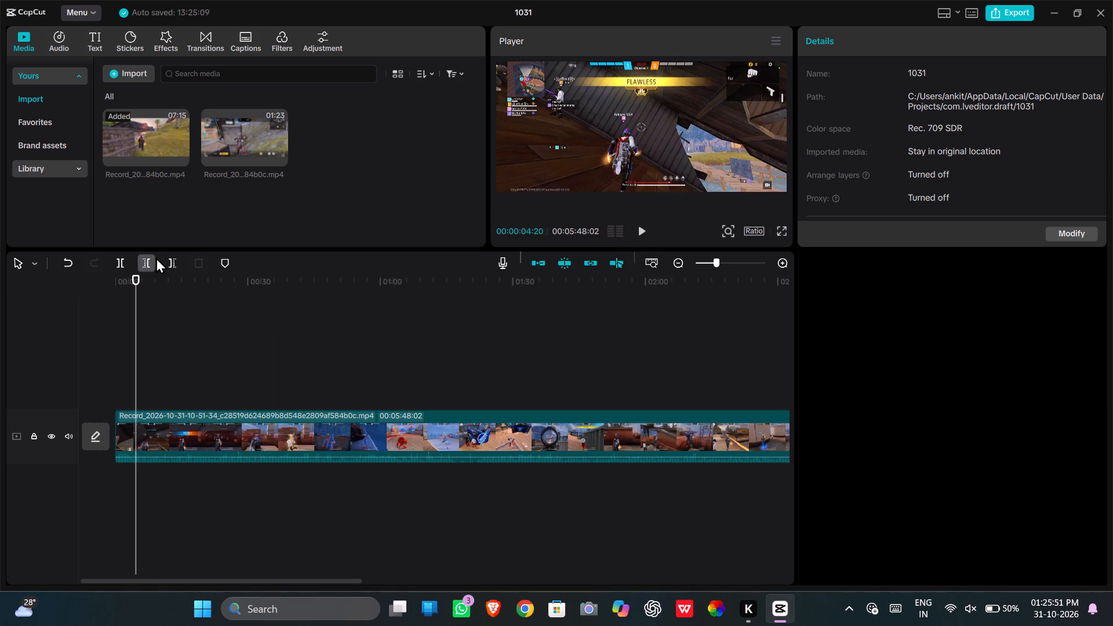
left_click(122, 263)
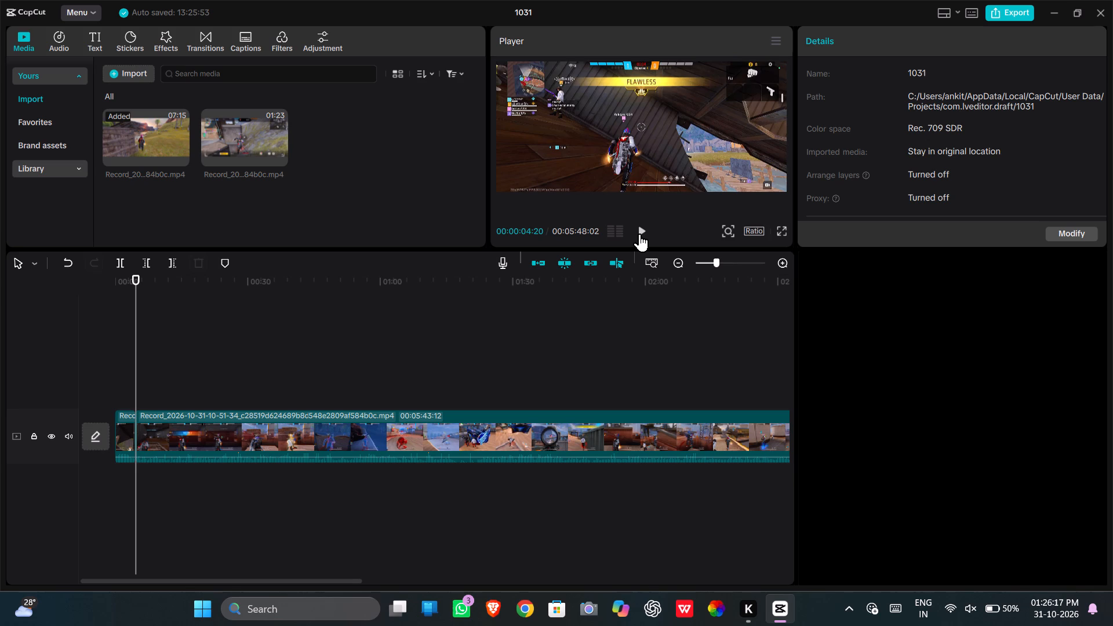
Review the second clip and trim away its beginning up to 00:00:50:21 on the timeline.
left_click(639, 234)
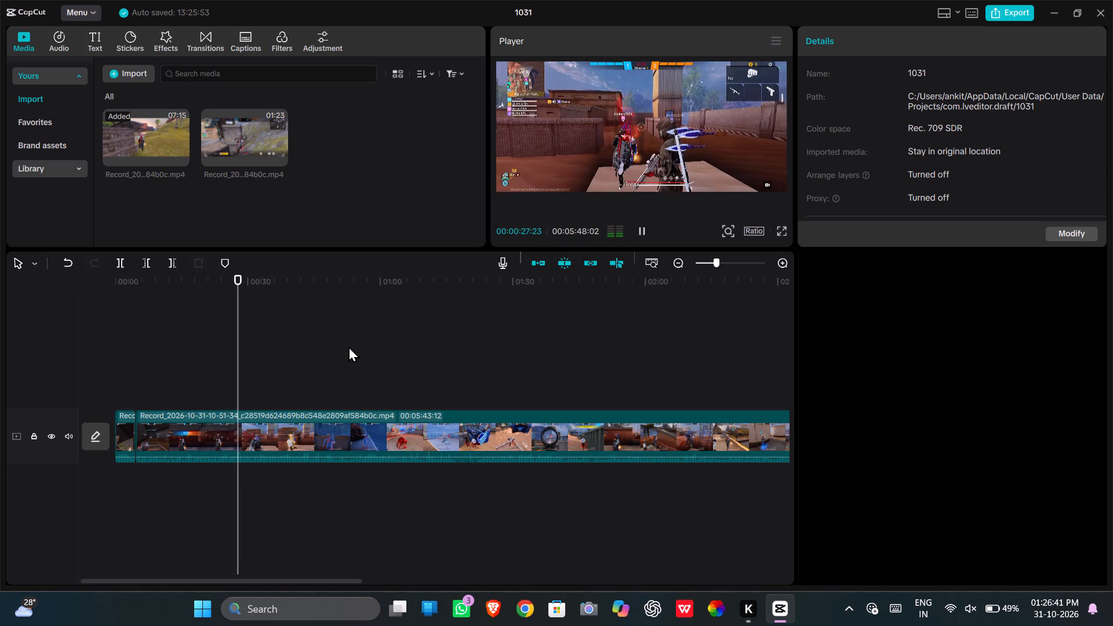
left_click(260, 374)
left_click(267, 373)
left_click(275, 372)
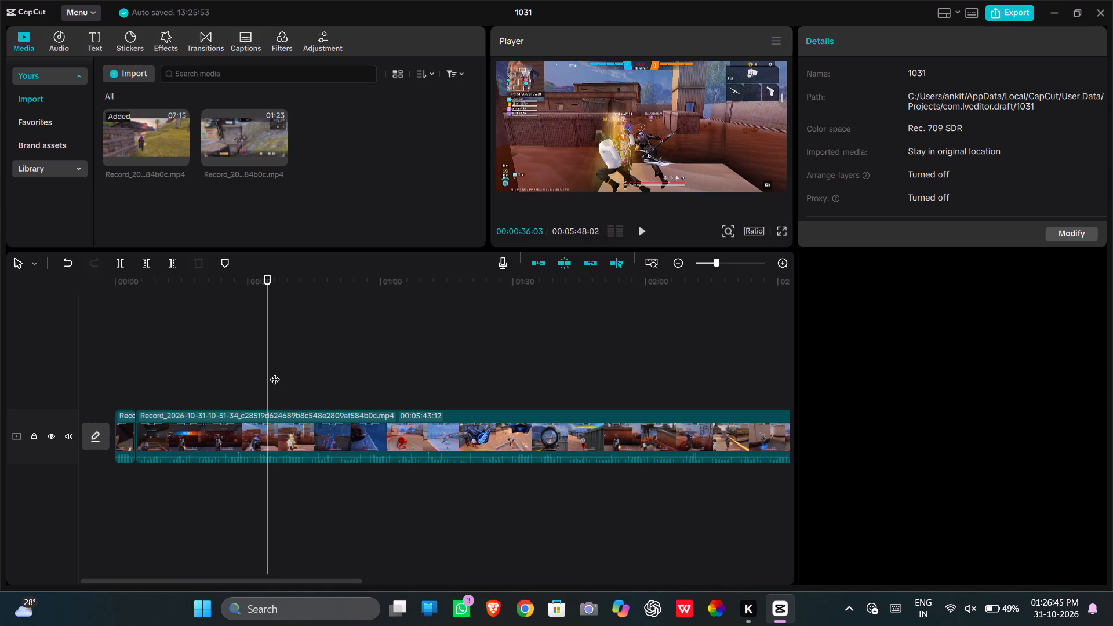
left_click(279, 384)
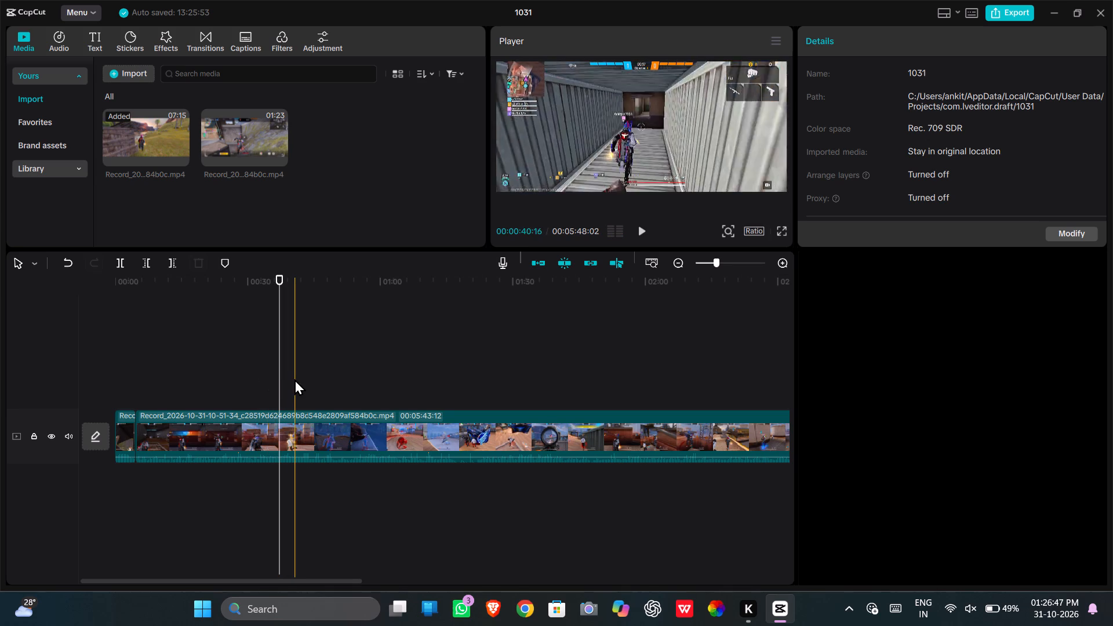
left_click(292, 380)
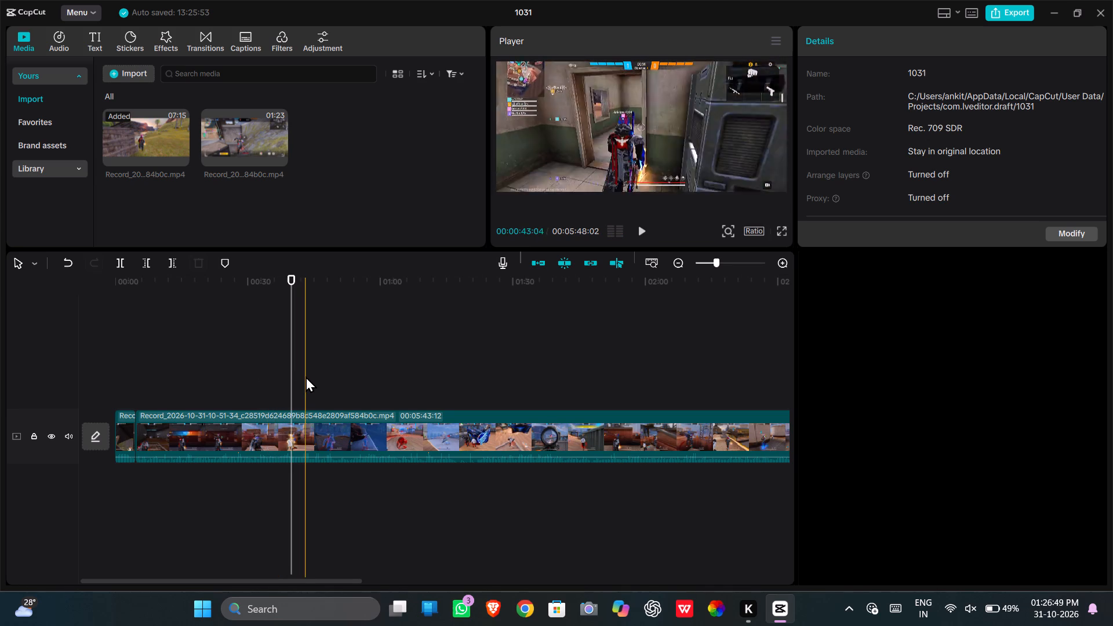
left_click(339, 370)
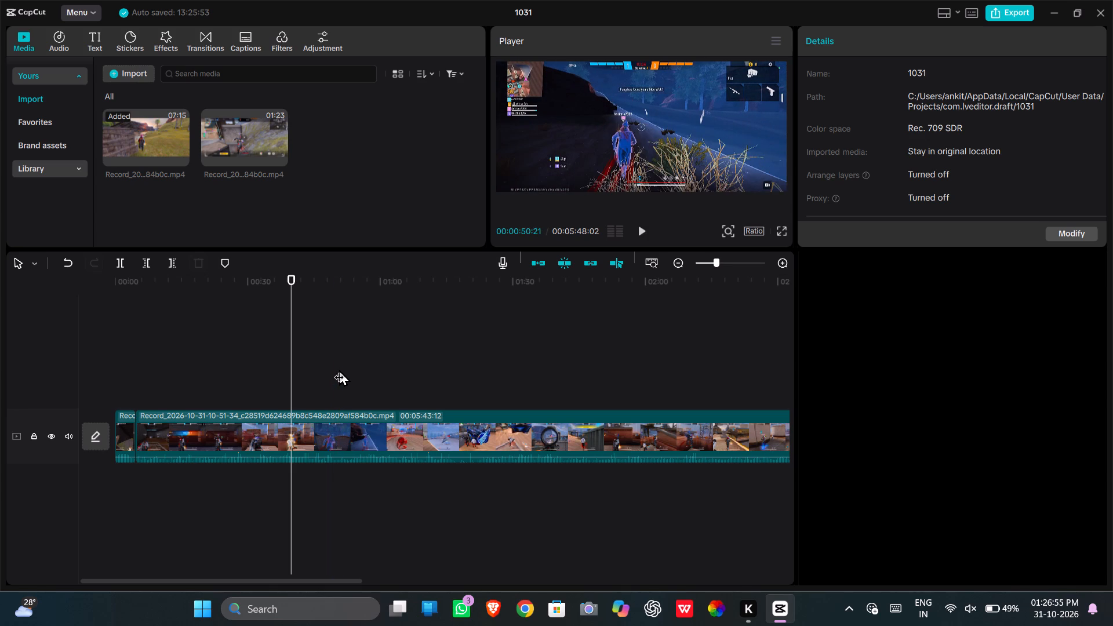
left_click(150, 268)
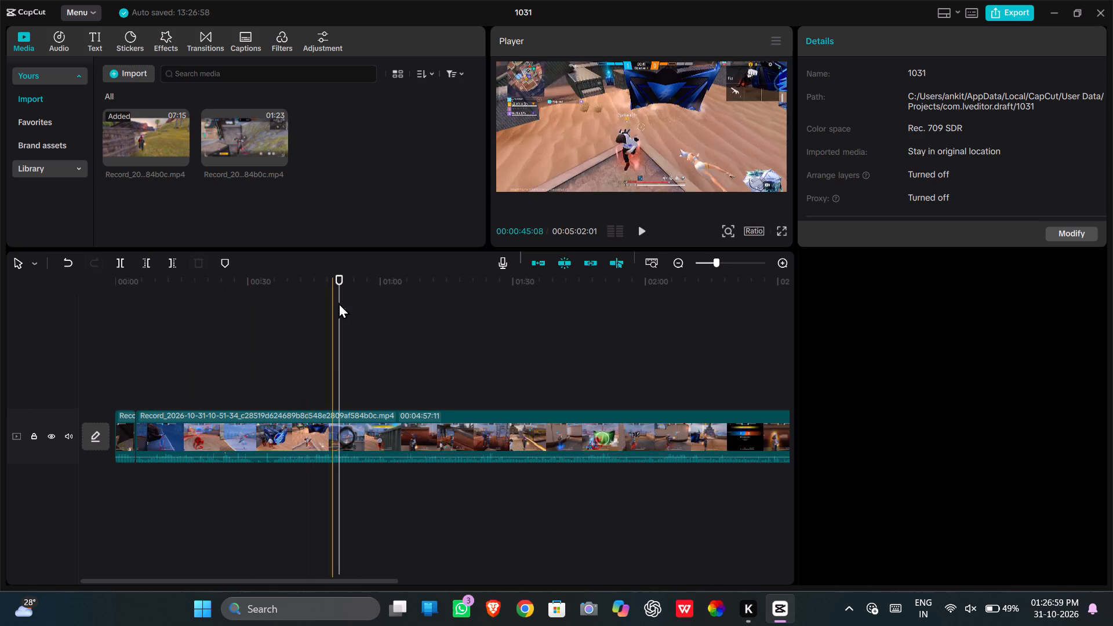
Play on through the second clip and split it at 00:00:16:03.
left_click(151, 337)
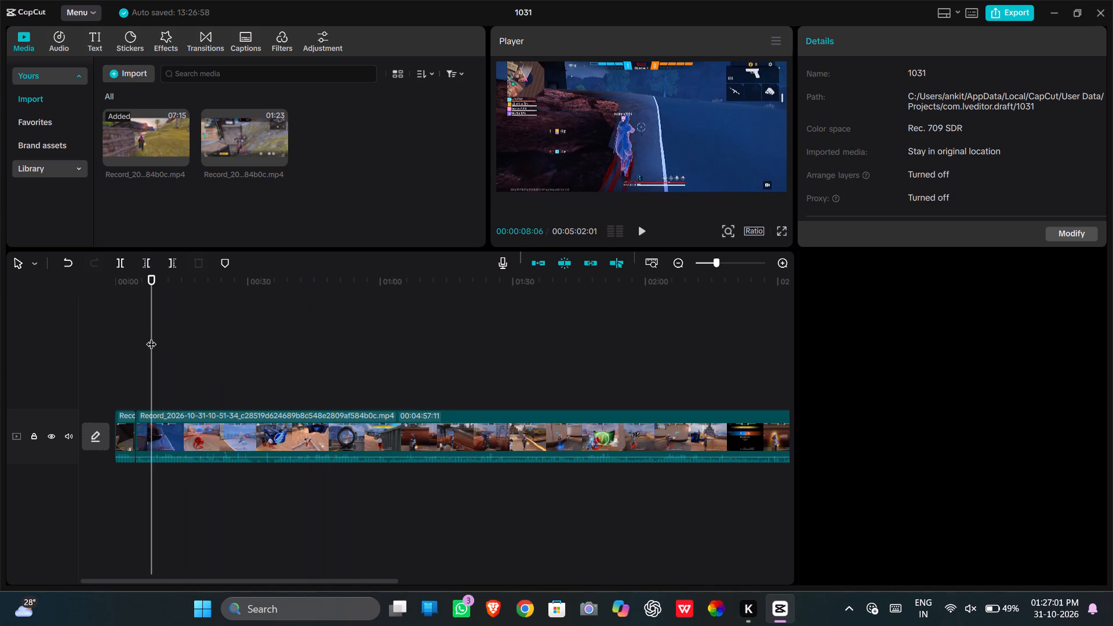
left_click(642, 231)
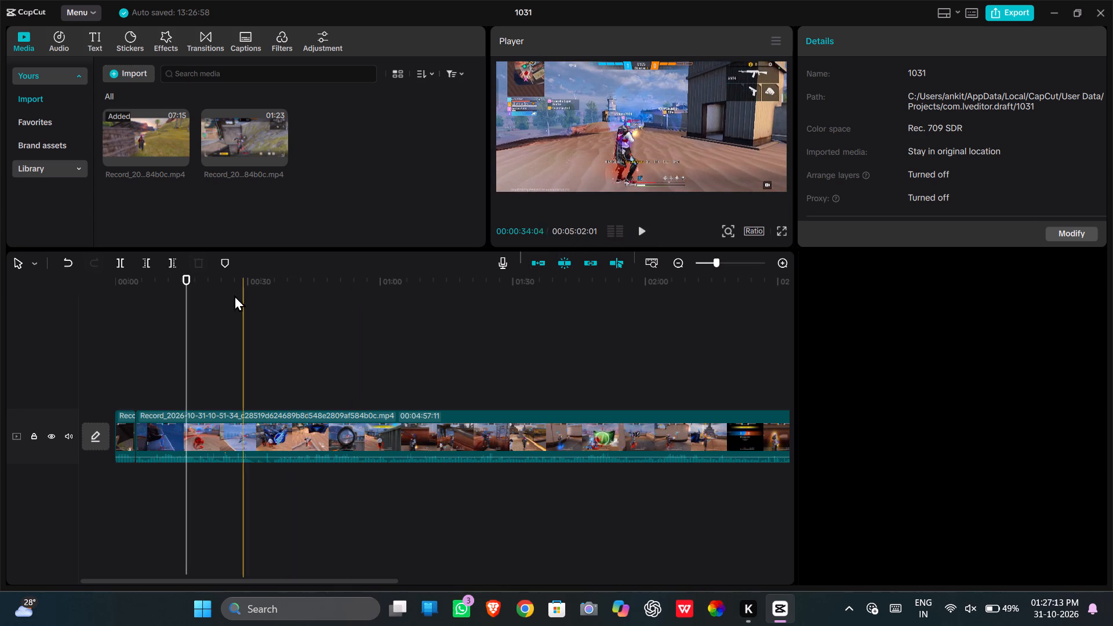
left_click(122, 259)
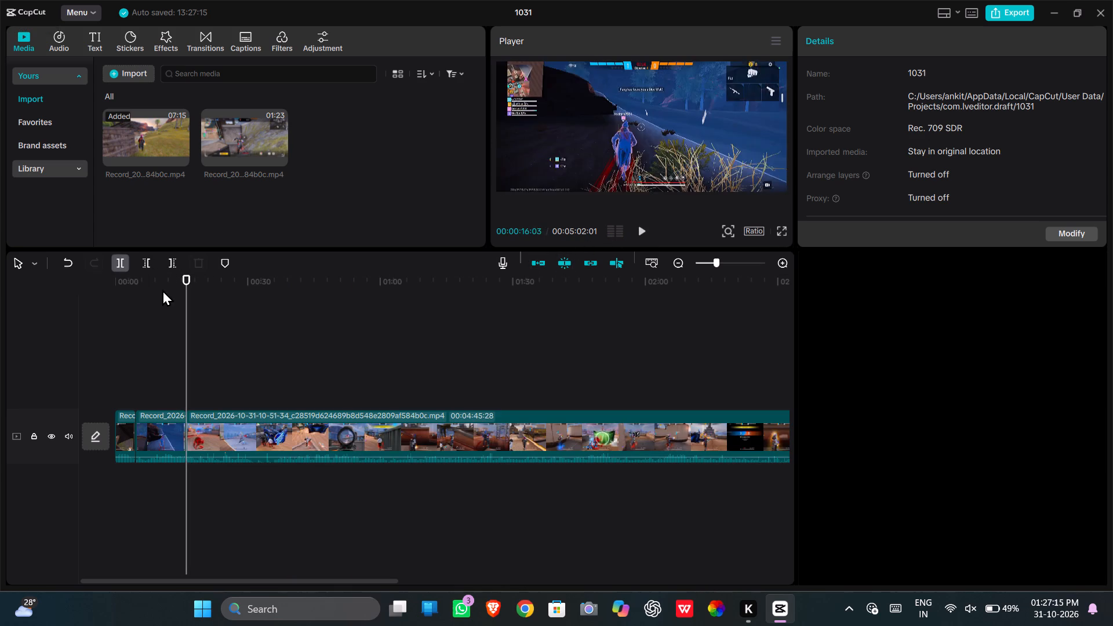
Review the third clip and trim away its beginning up to 00:01:40:17 on the timeline.
left_click(641, 235)
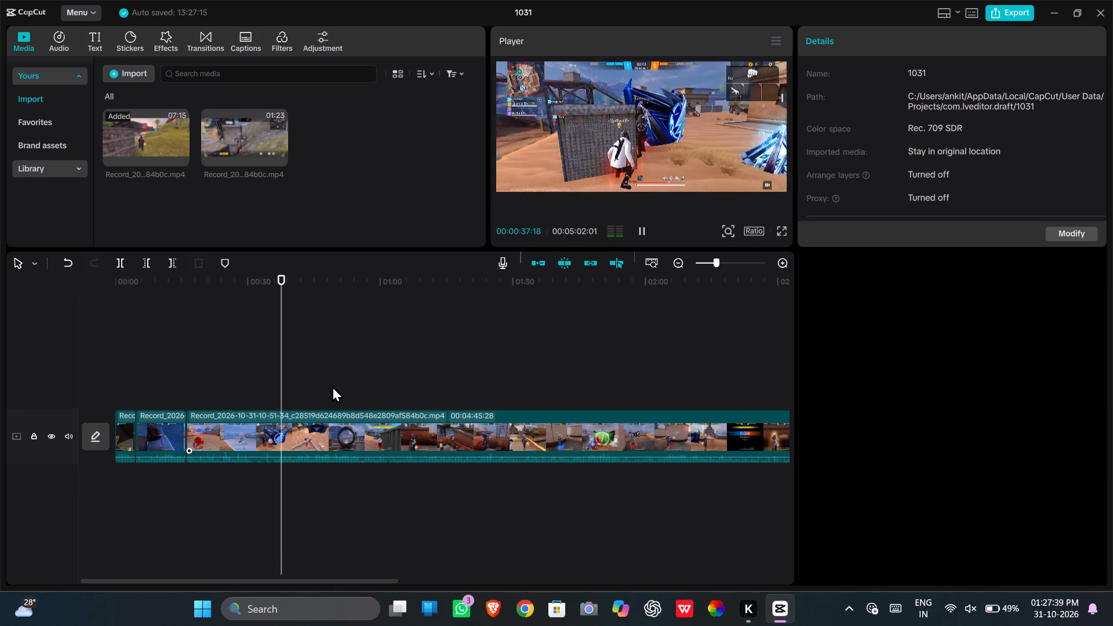
left_click(321, 363)
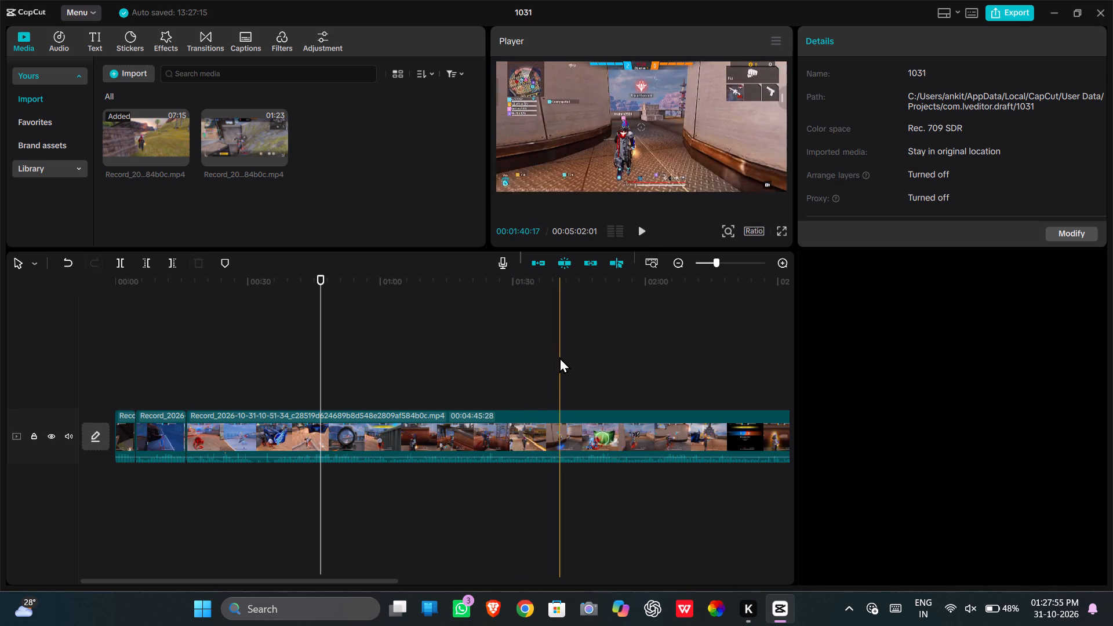
left_click(559, 357)
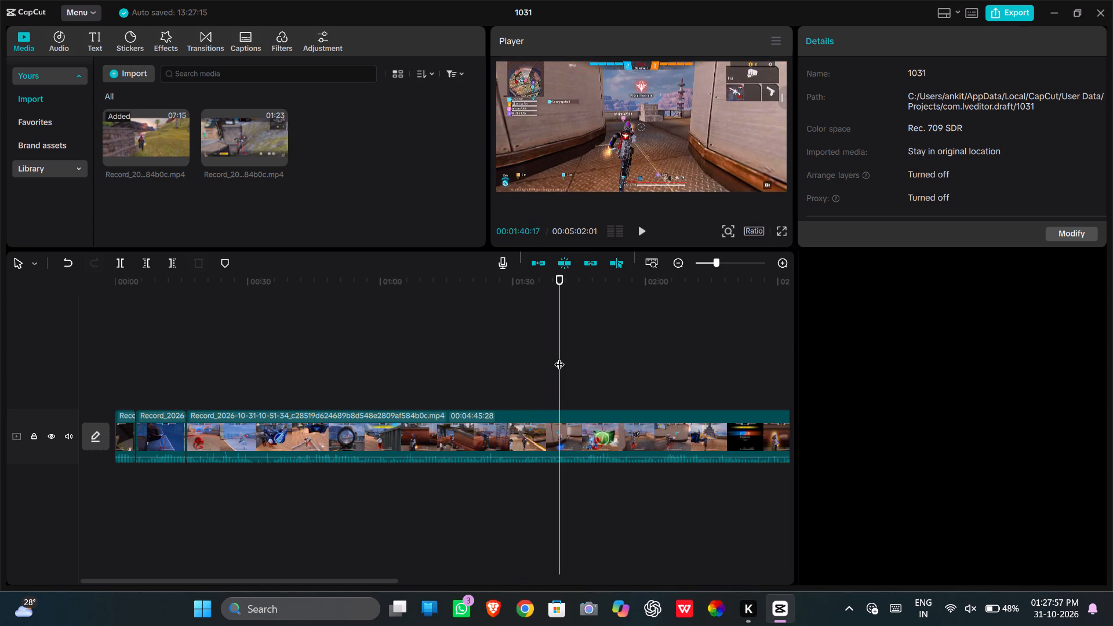
left_click(122, 262)
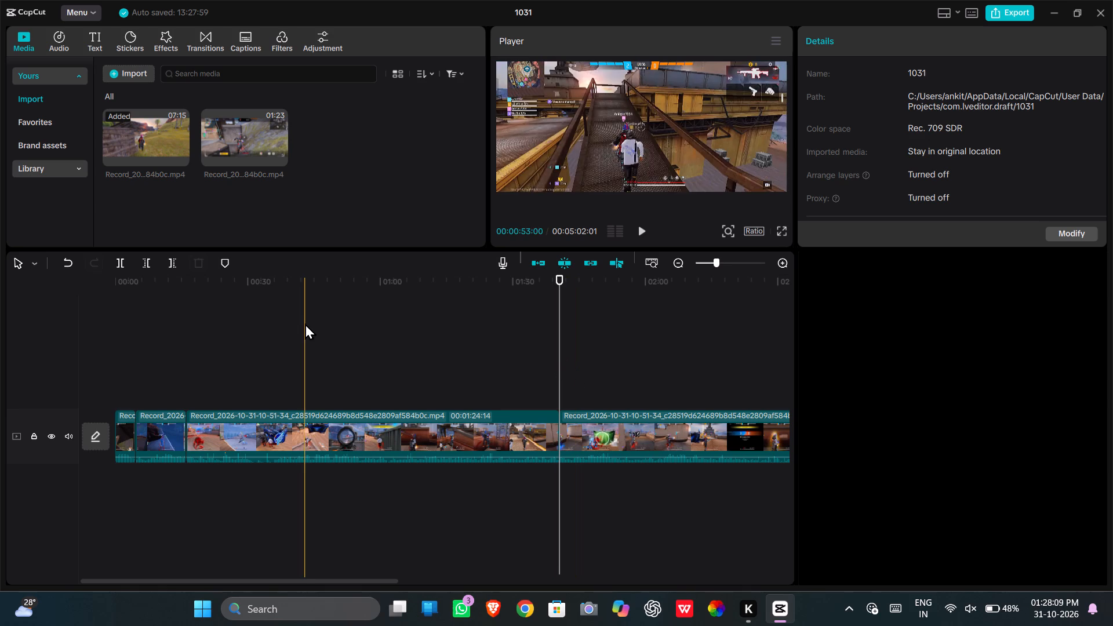
left_click(67, 262)
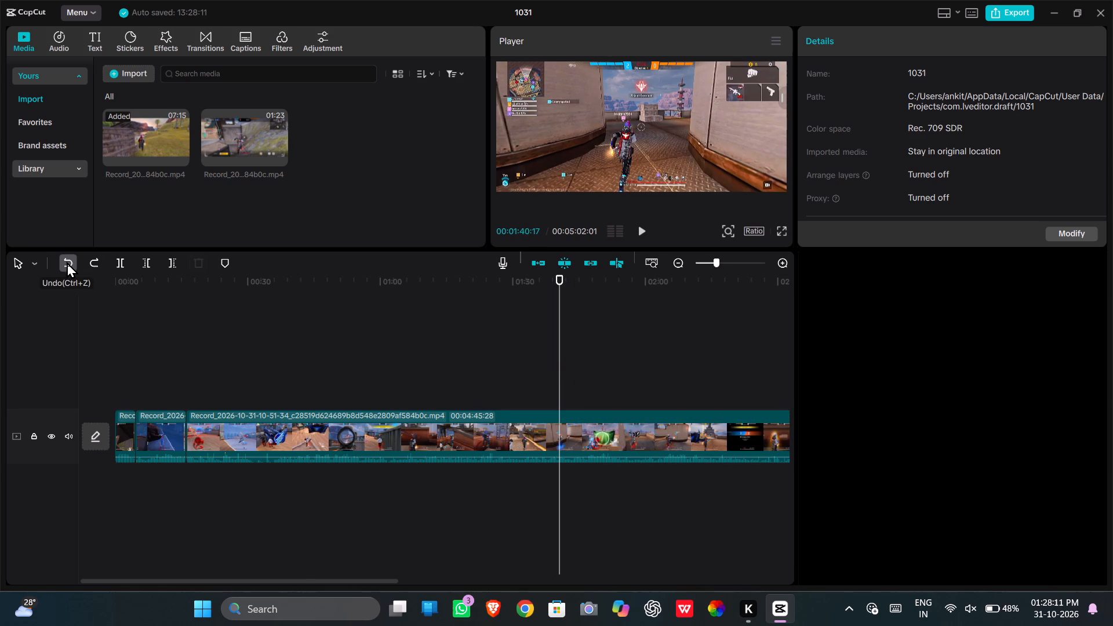
left_click(141, 261)
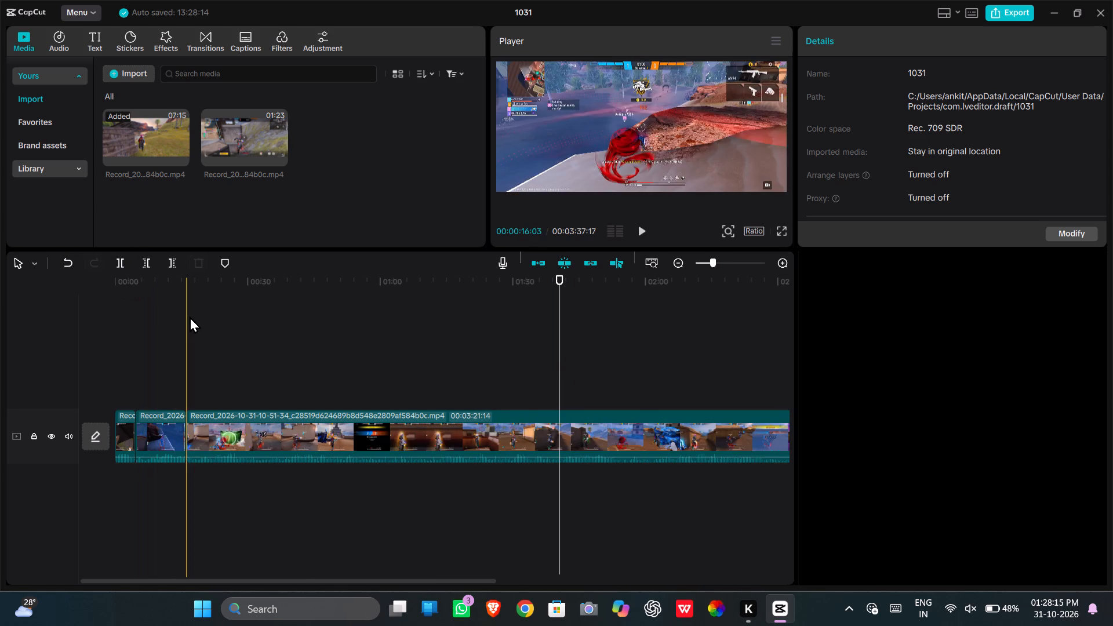
Play the trimmed third clip from its start, recheck the fight, and split the clip at 00:00:28:15.
left_click(190, 316)
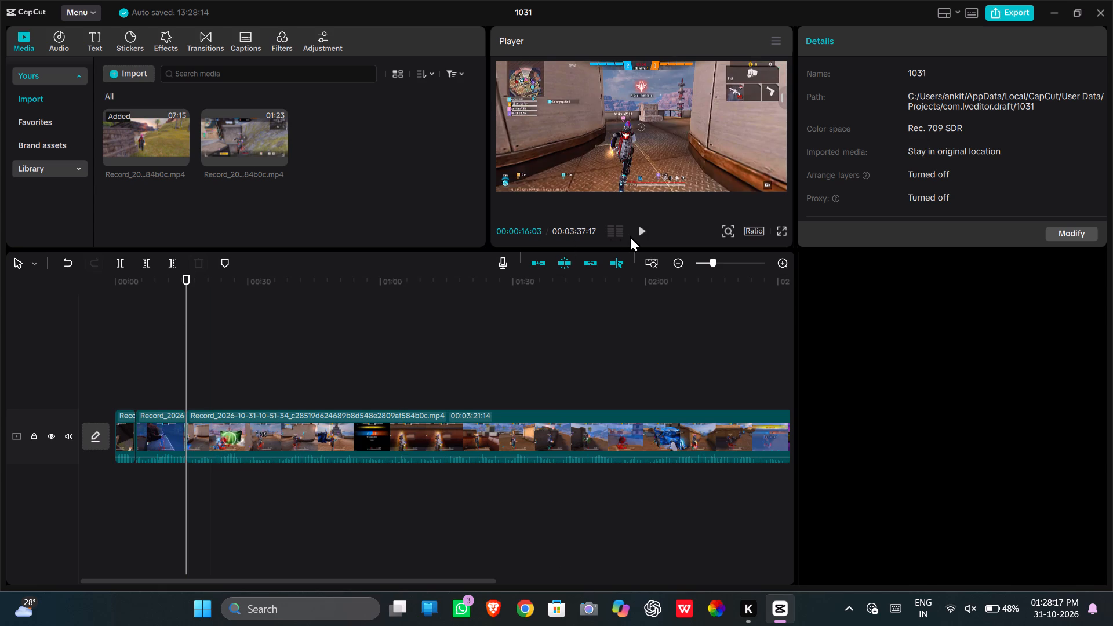
left_click(645, 230)
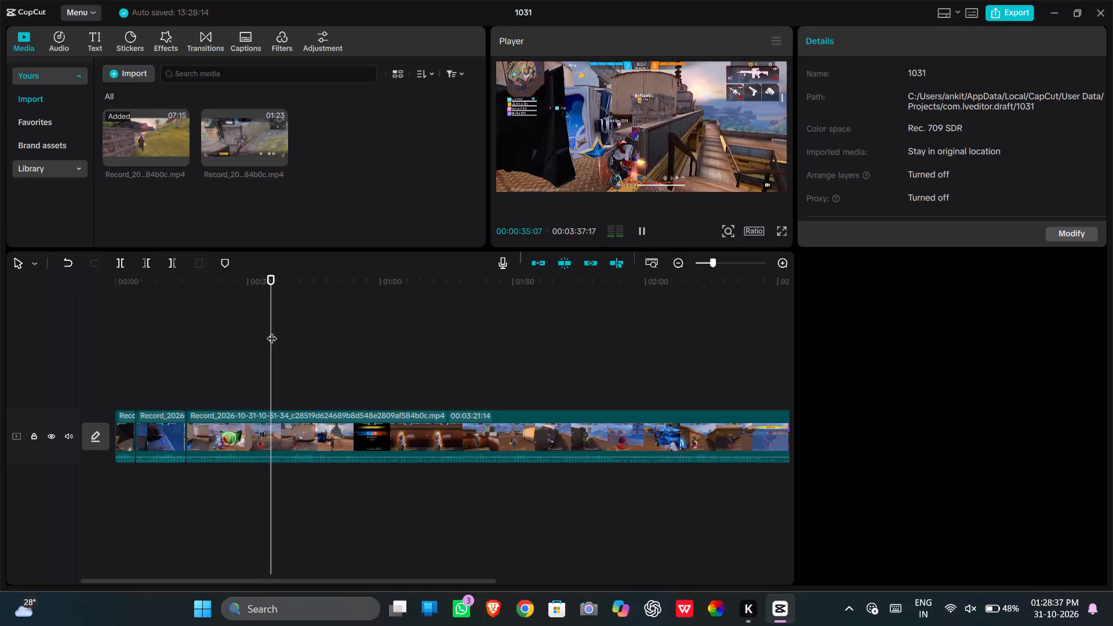
left_click(244, 340)
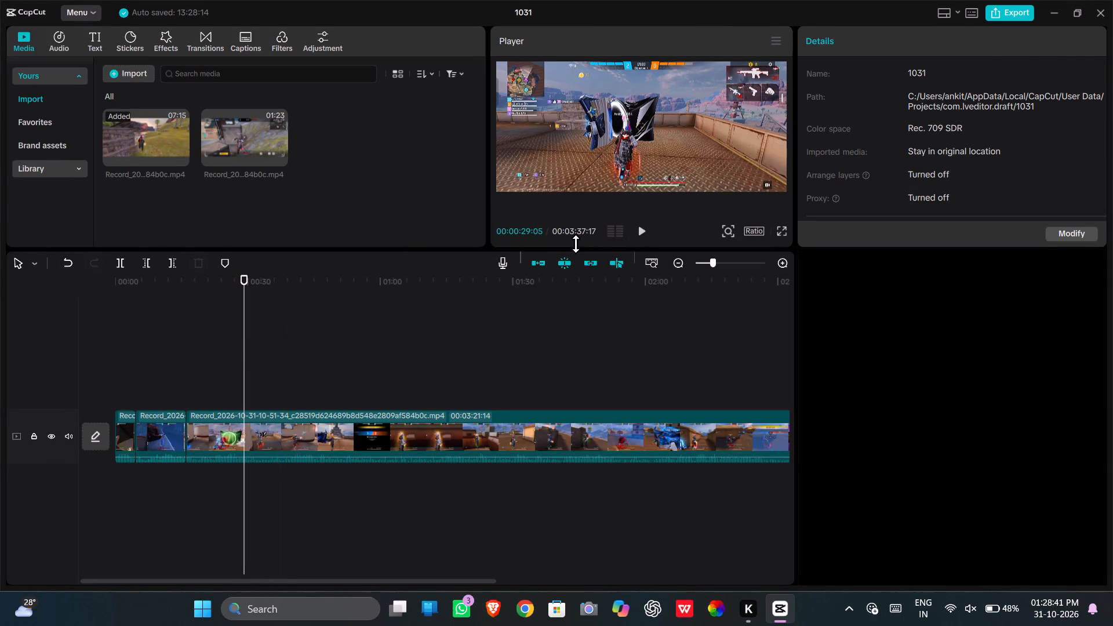
left_click(227, 356)
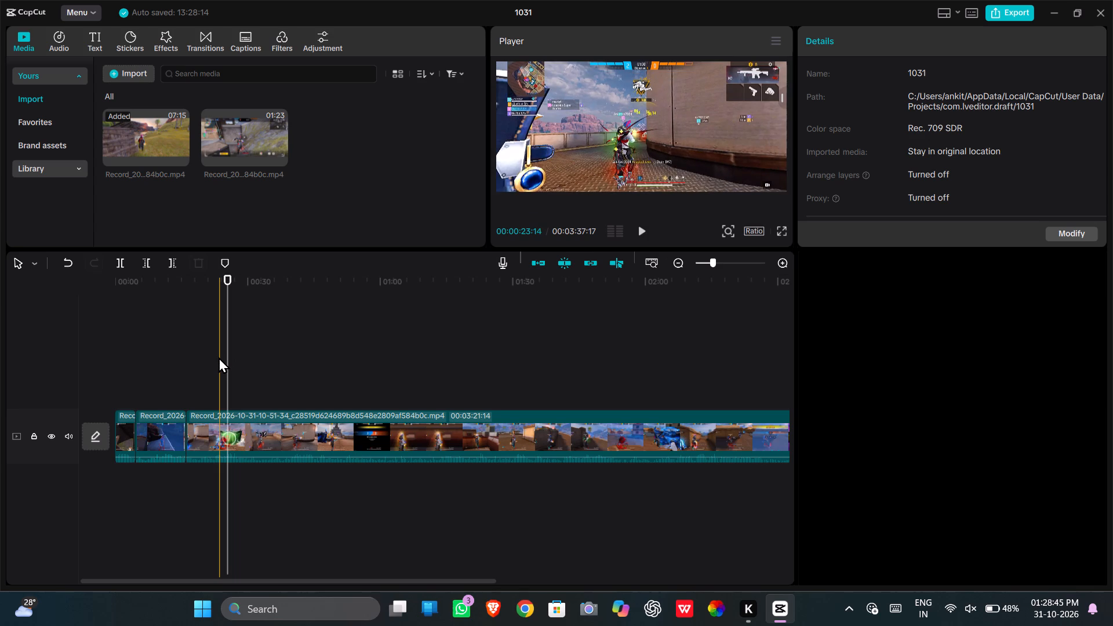
left_click(639, 234)
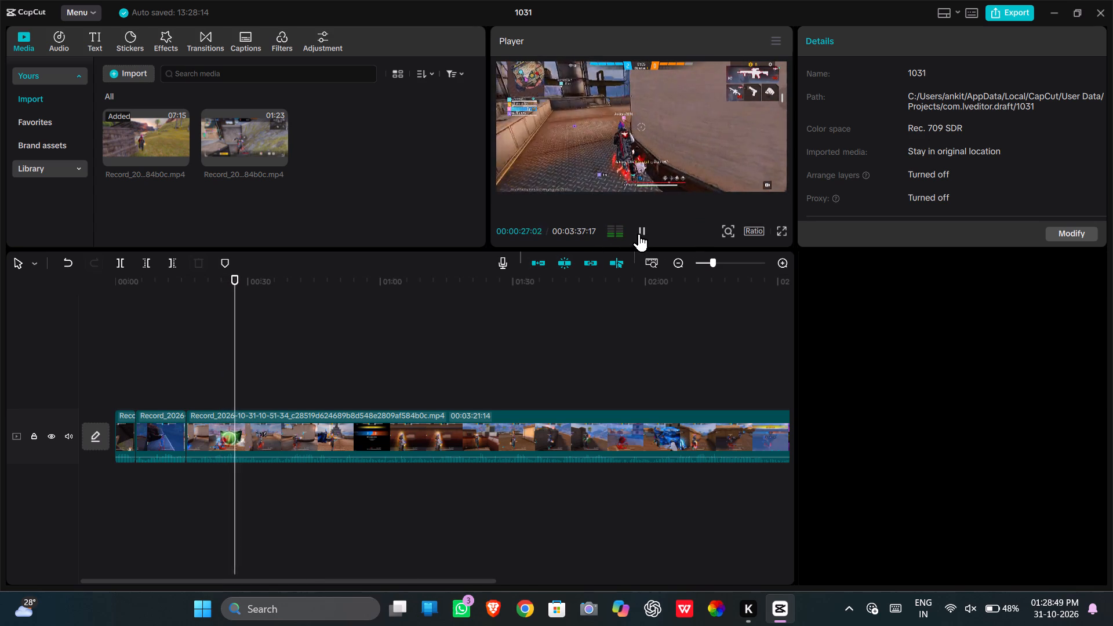
left_click(639, 234)
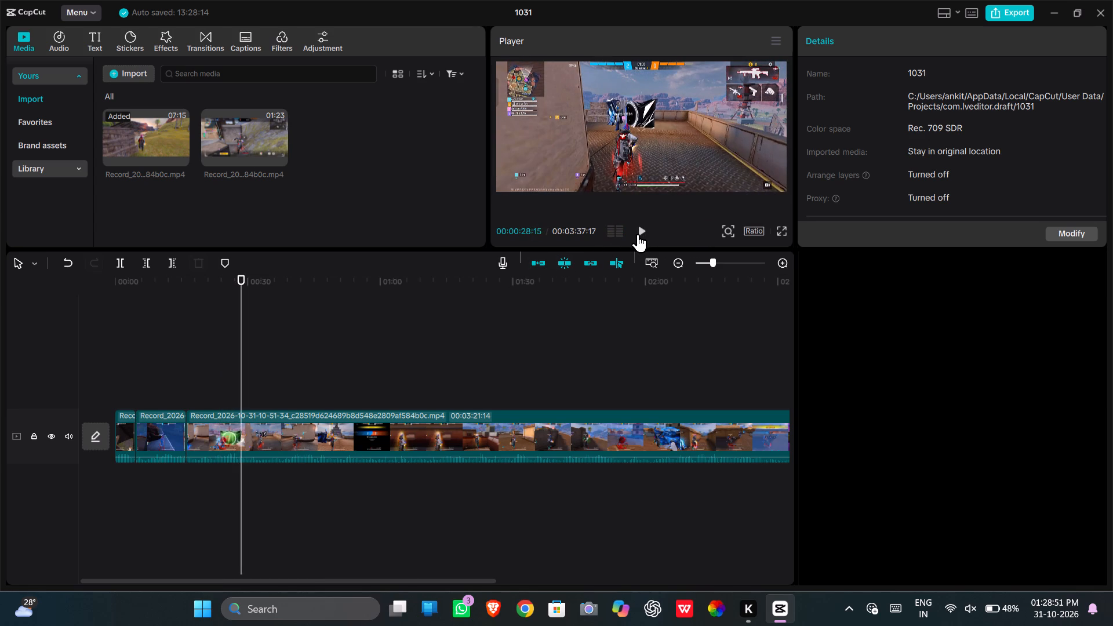
left_click(124, 262)
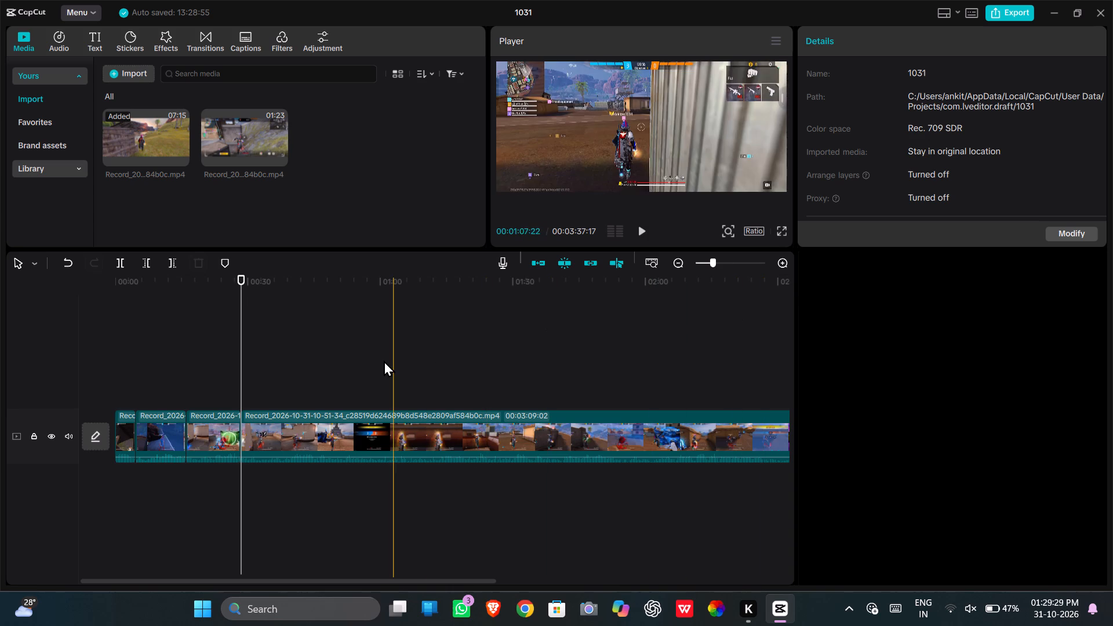
Review the fourth clip and trim away its beginning up to 00:00:38:21 on the timeline.
left_click(646, 232)
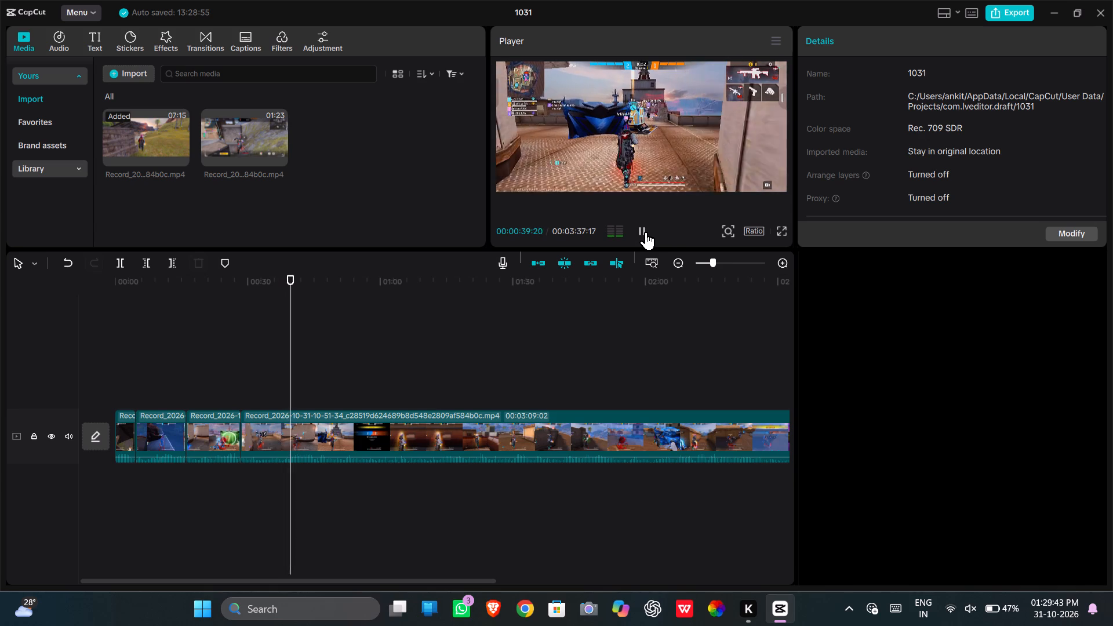
left_click(646, 232)
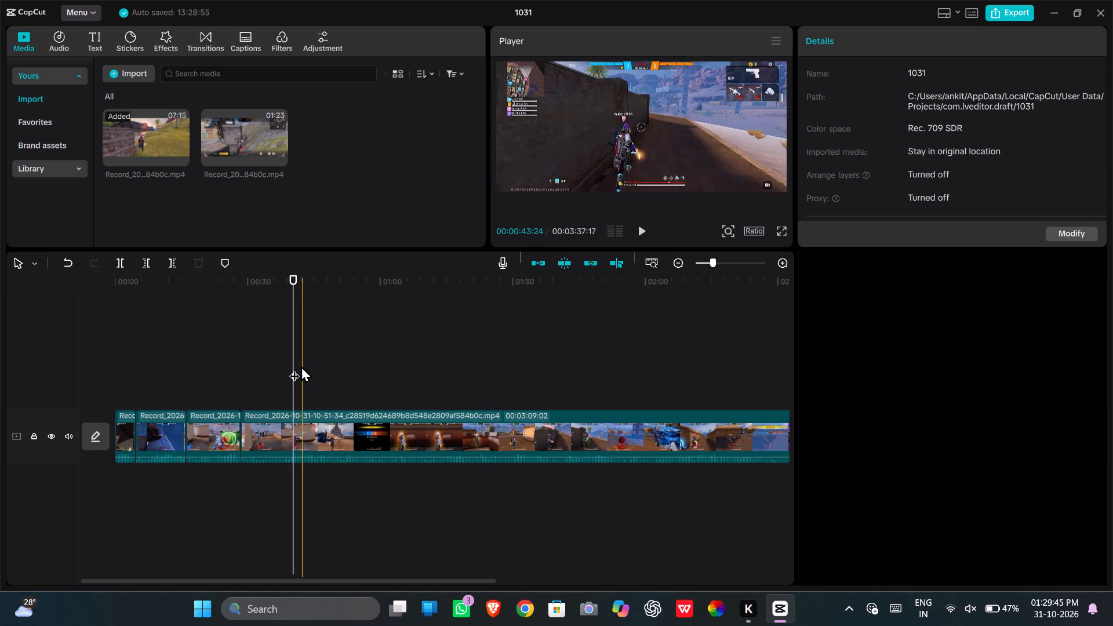
left_click(286, 372)
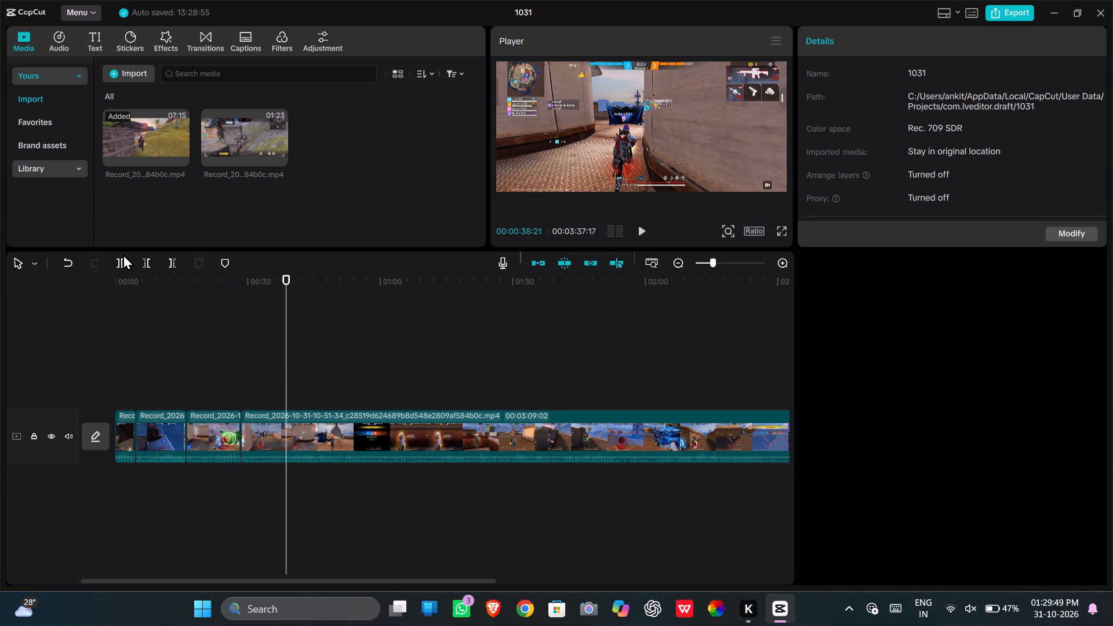
left_click(144, 261)
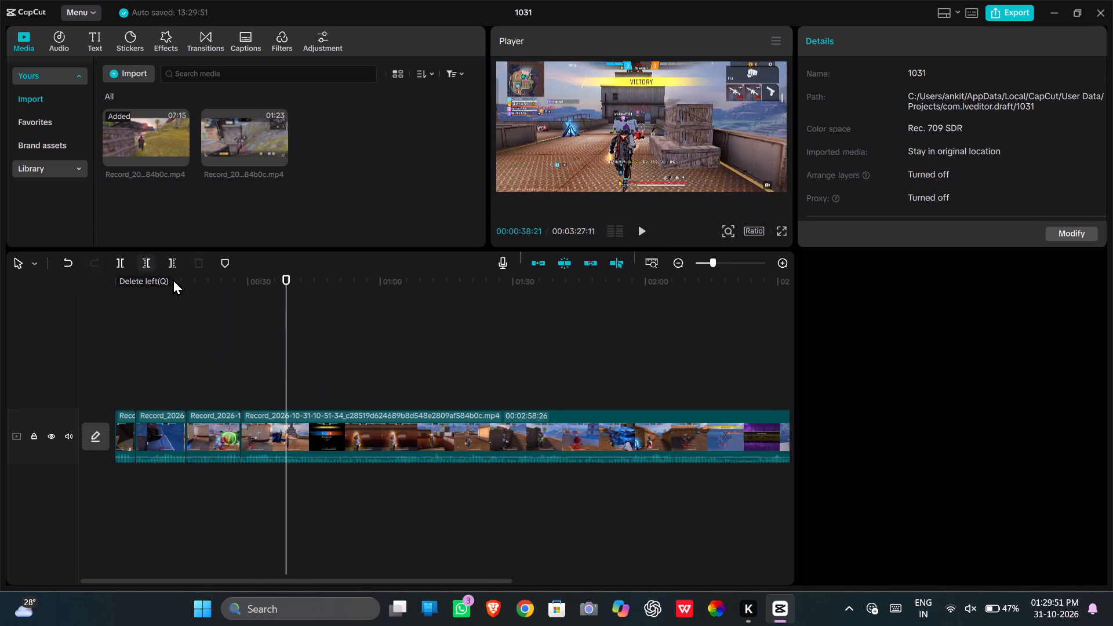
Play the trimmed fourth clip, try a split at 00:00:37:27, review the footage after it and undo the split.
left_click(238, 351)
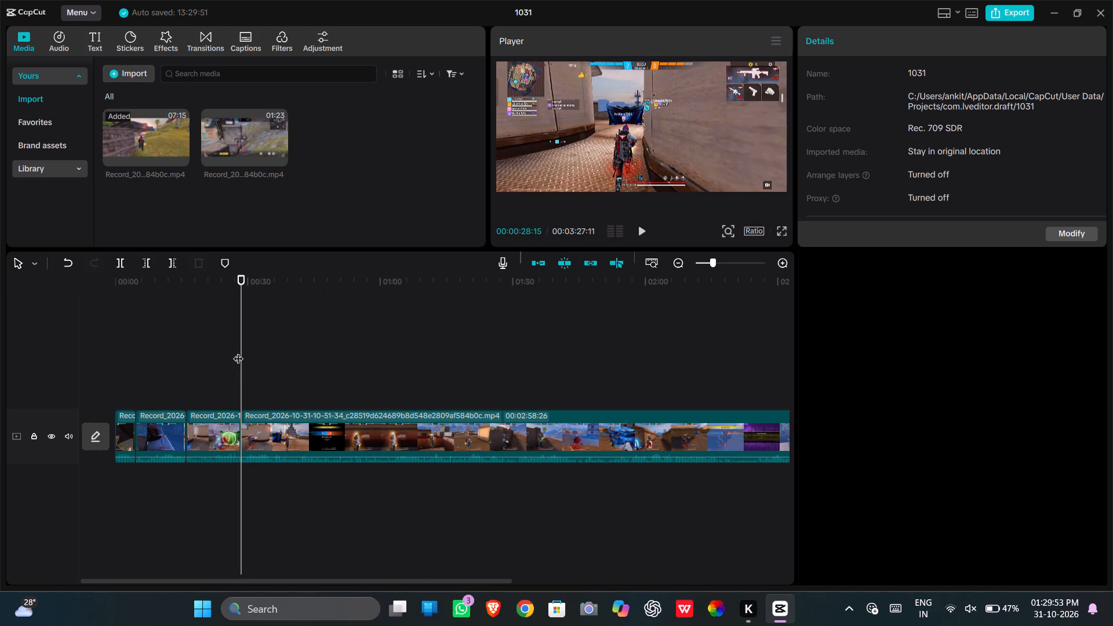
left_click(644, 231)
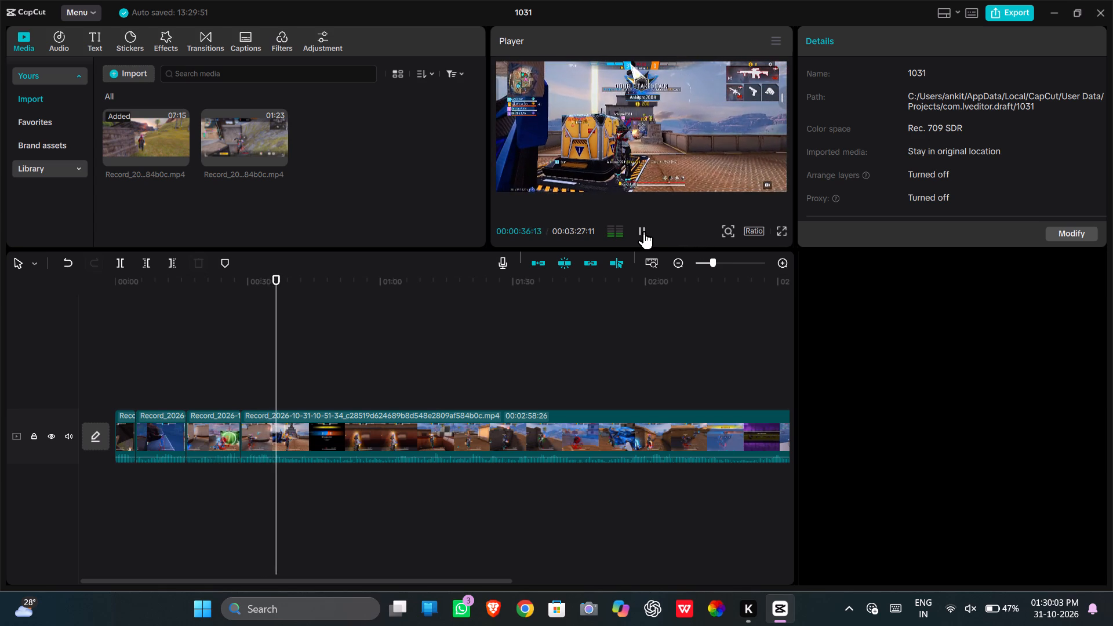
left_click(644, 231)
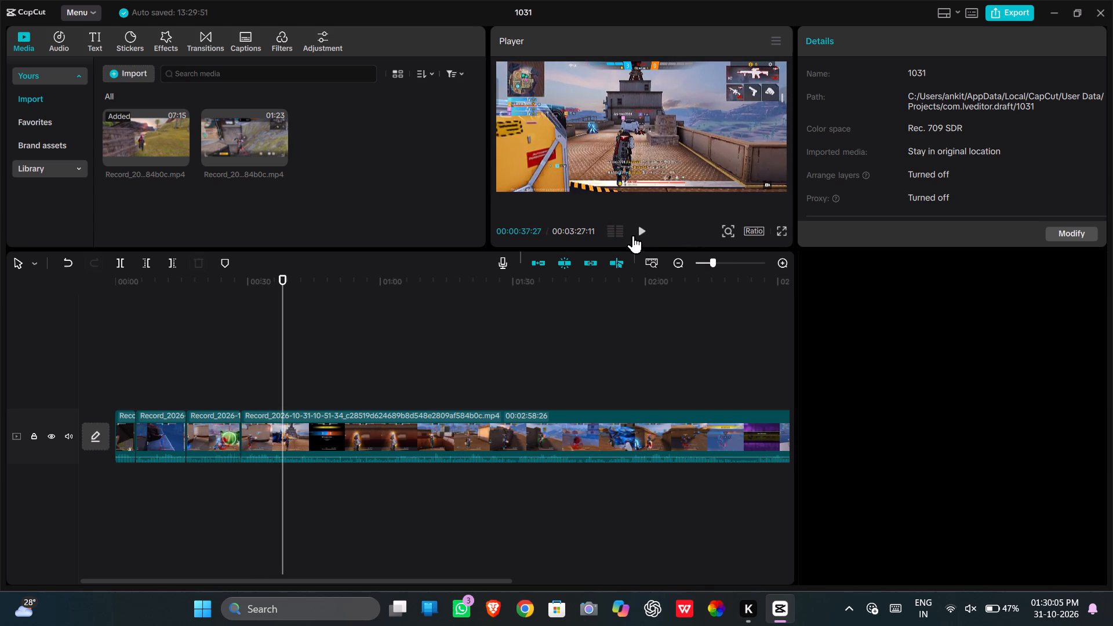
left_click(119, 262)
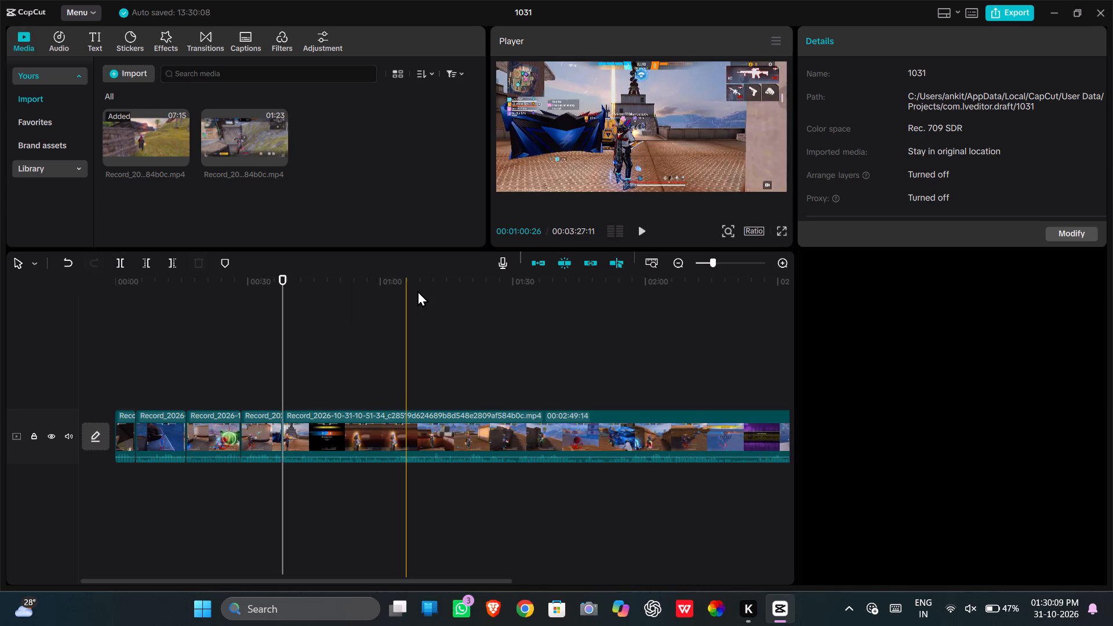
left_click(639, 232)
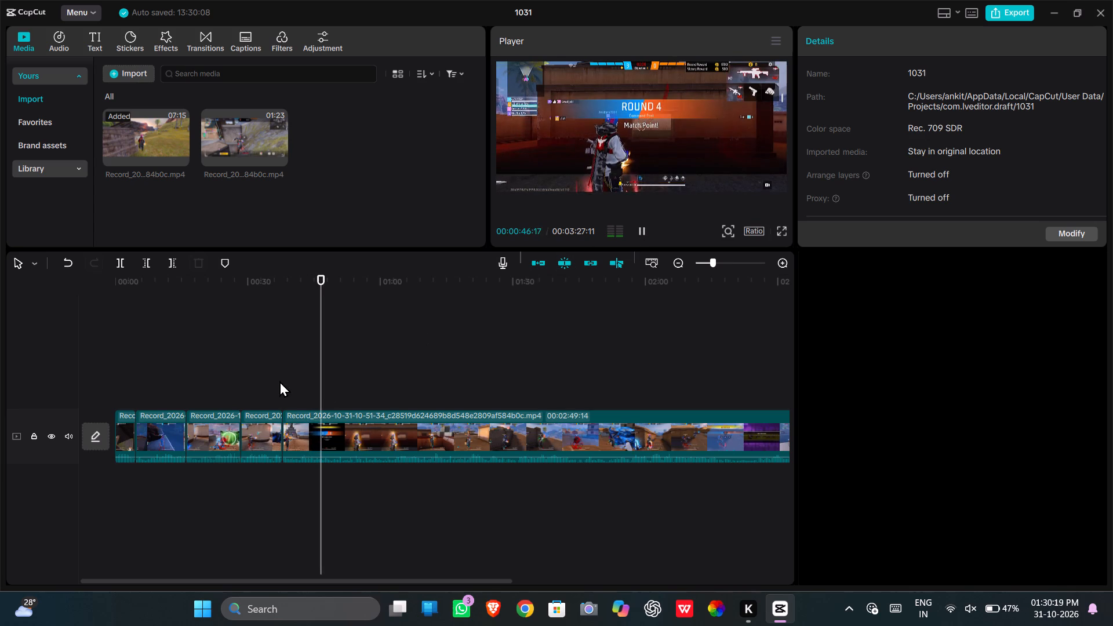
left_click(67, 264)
Replay the end of the fight from 00:00:37:07 and split the fourth clip at 00:00:42:08.
left_click(279, 309)
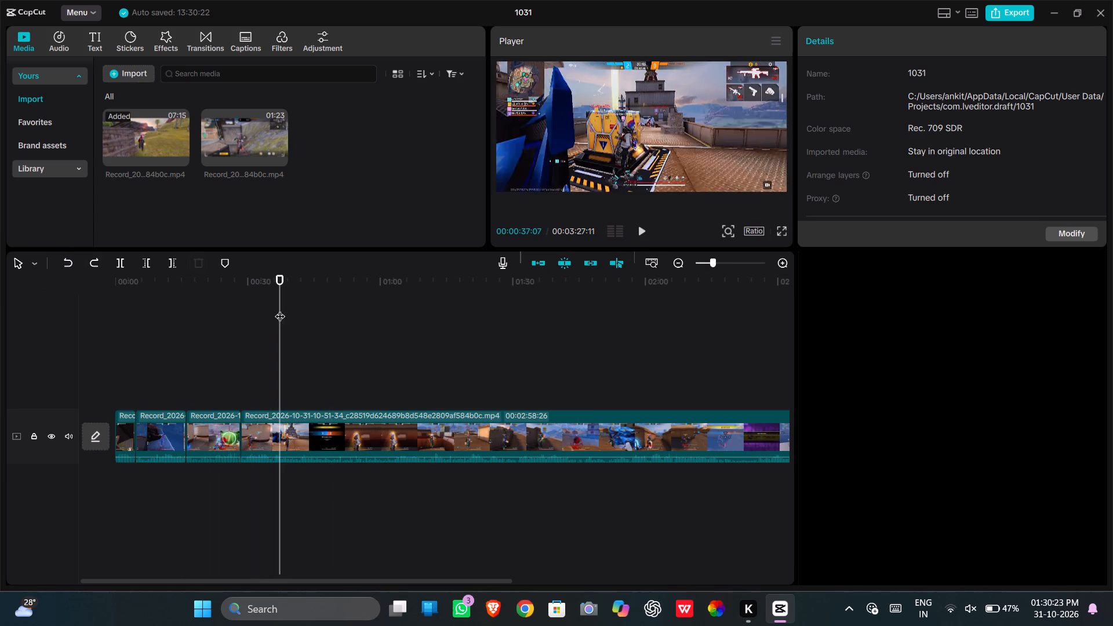
left_click(642, 232)
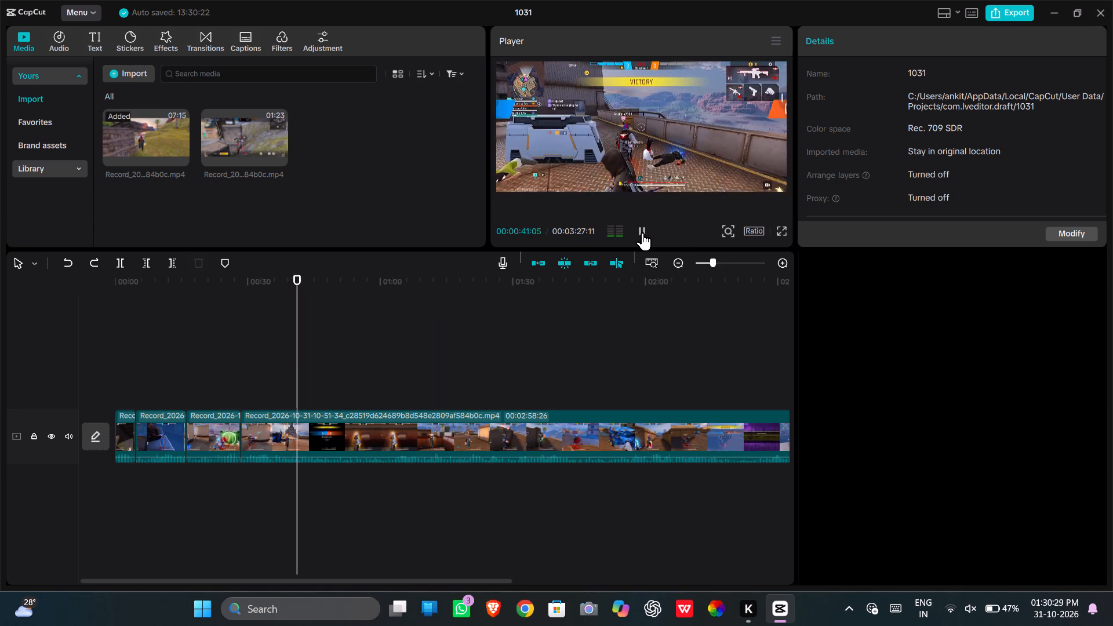
left_click(642, 232)
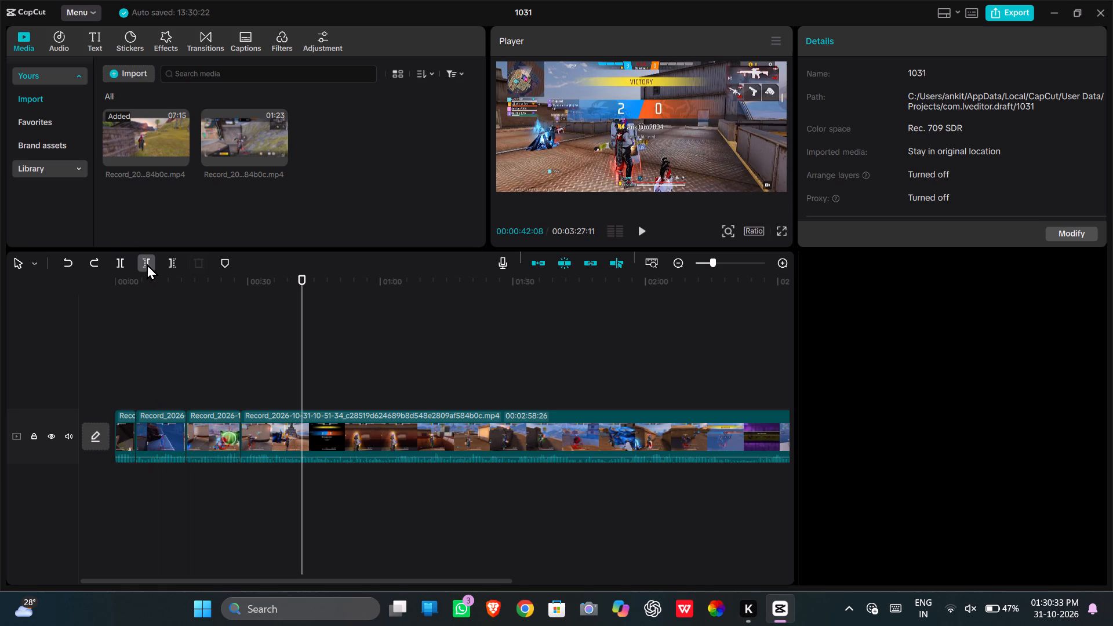
left_click(124, 262)
Play the remaining footage from 00:00:42:08 to look for the next fight.
left_click(643, 236)
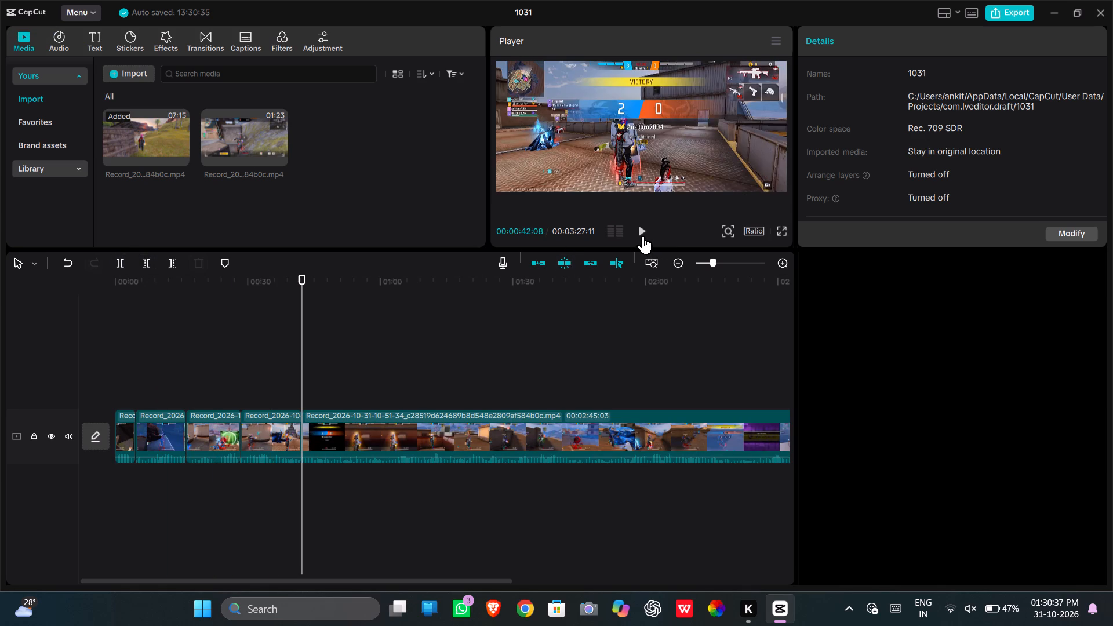
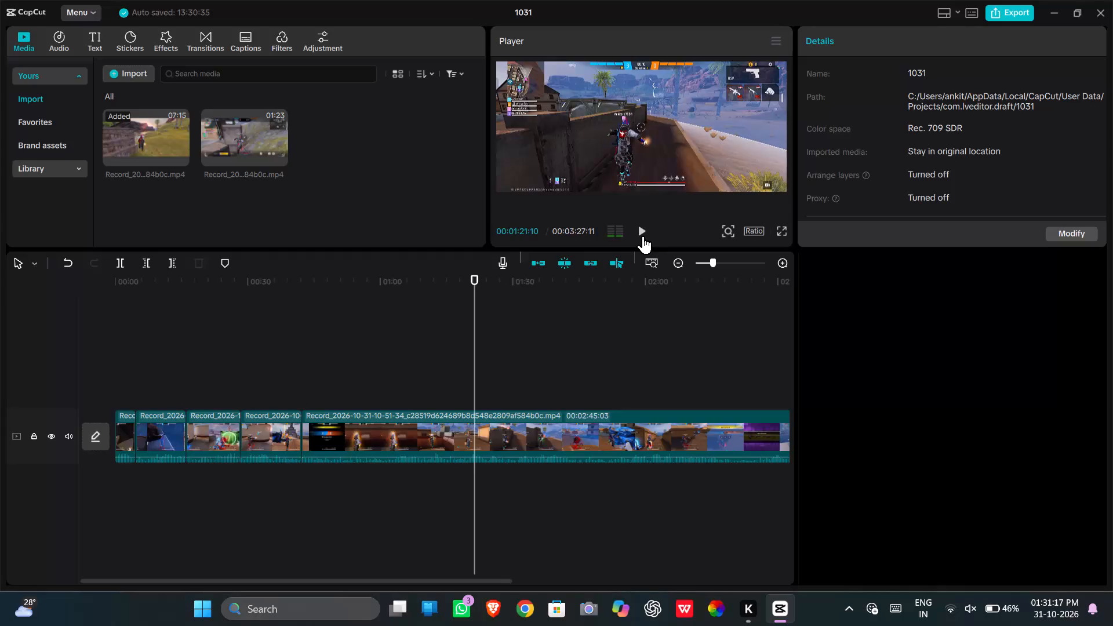
Review the fifth clip's footage and trim away its beginning up to about 00:01:22 on the timeline.
left_click(643, 236)
left_click(643, 236)
double_click(643, 236)
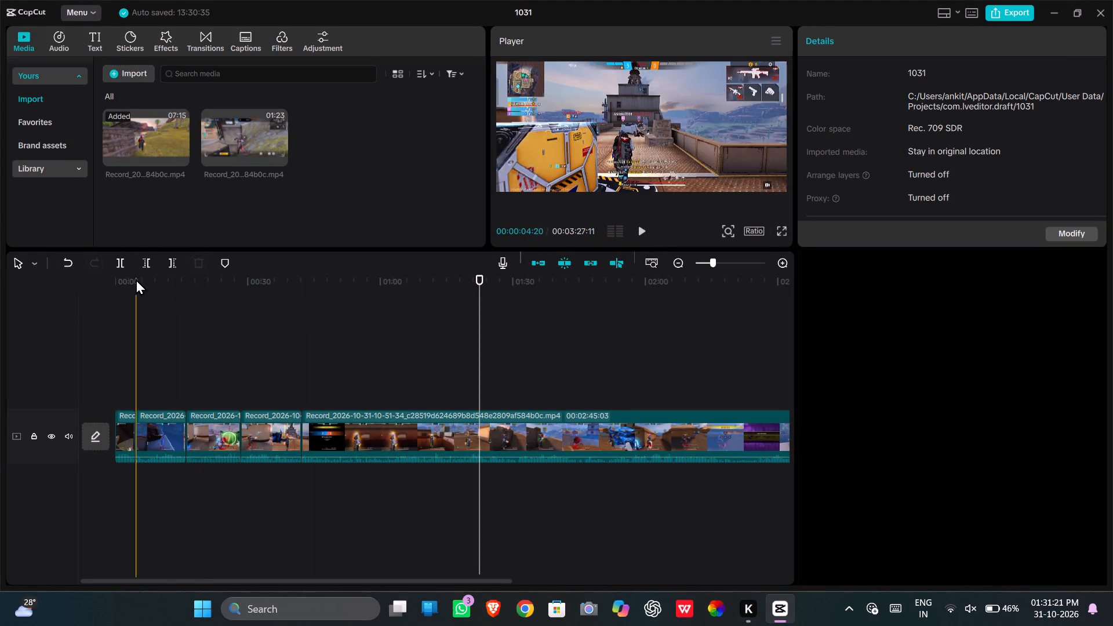
left_click(144, 261)
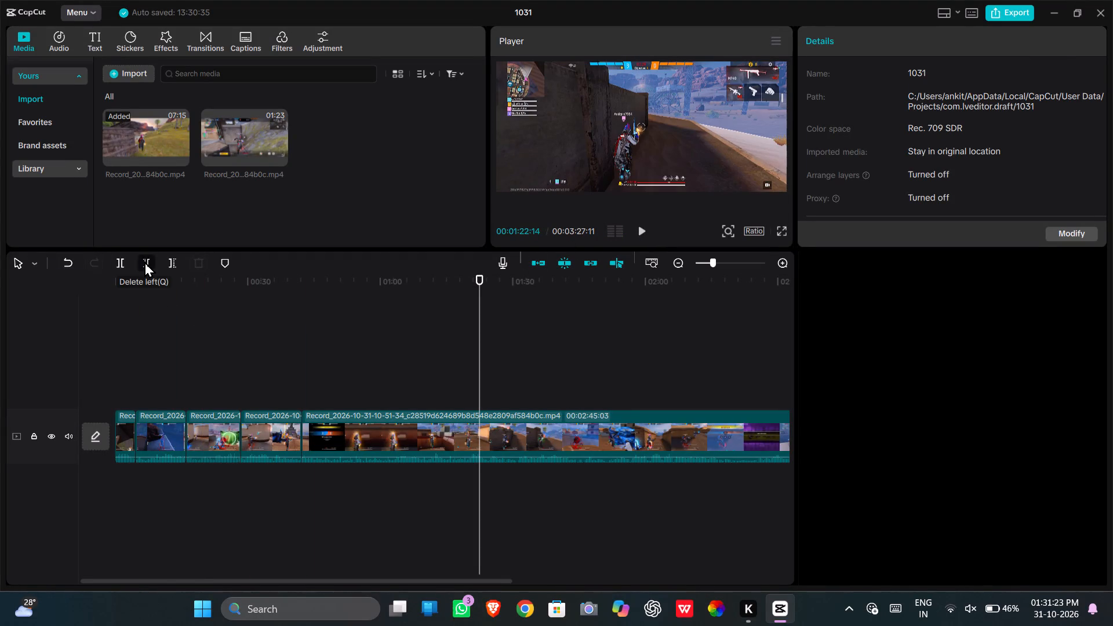
Play the trimmed fifth clip from its start at 00:00:42:08 to find where the fight ends.
left_click(306, 330)
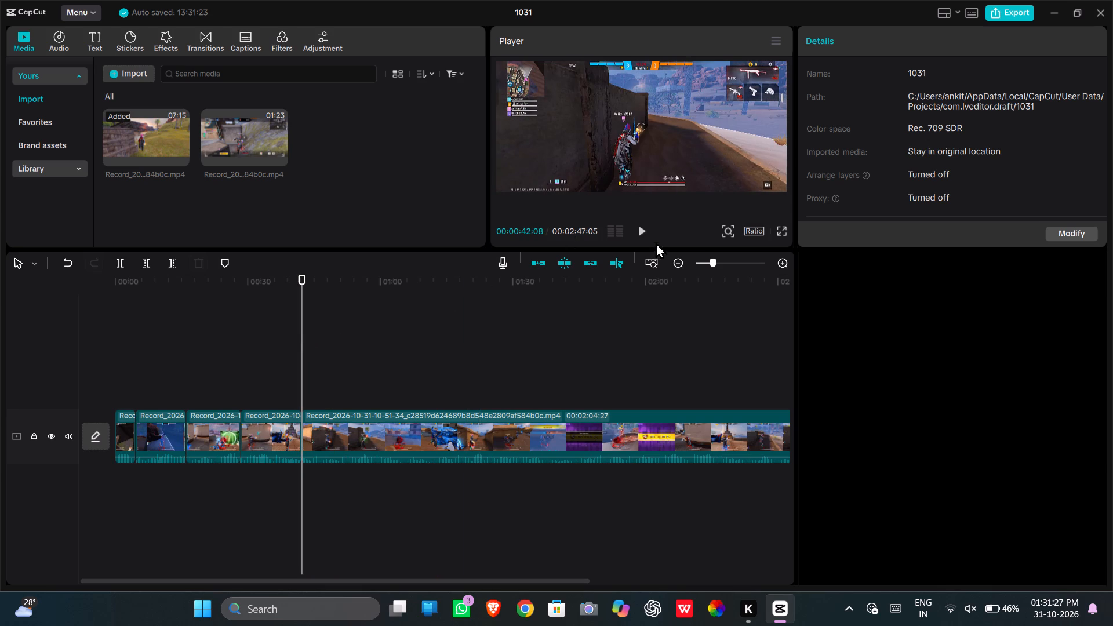
left_click(640, 233)
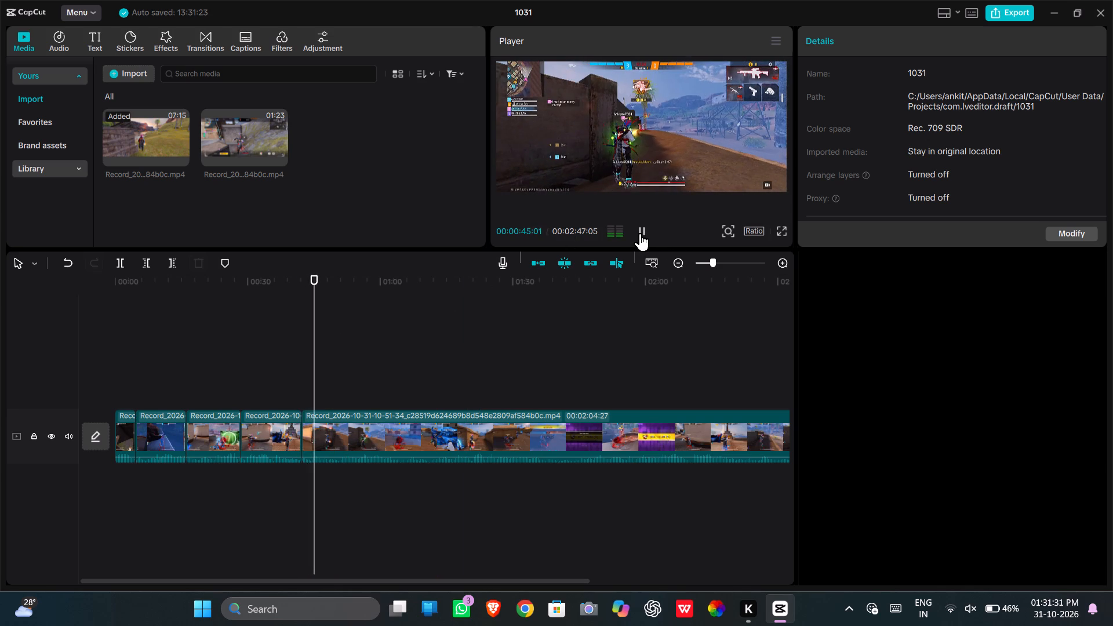
left_click(640, 233)
left_click(640, 233)
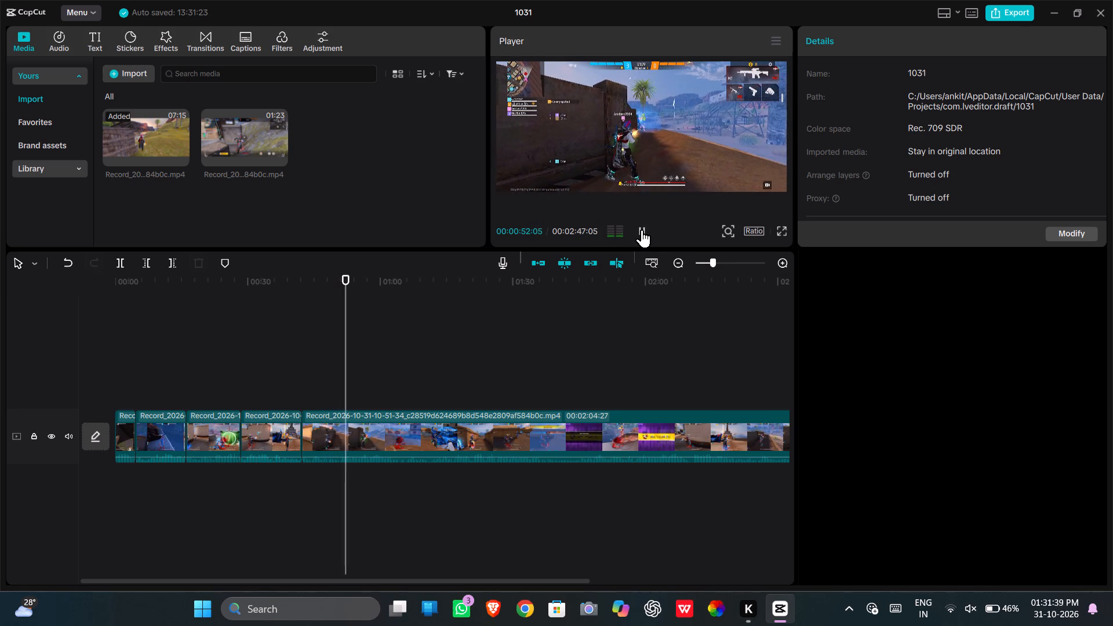
left_click(642, 230)
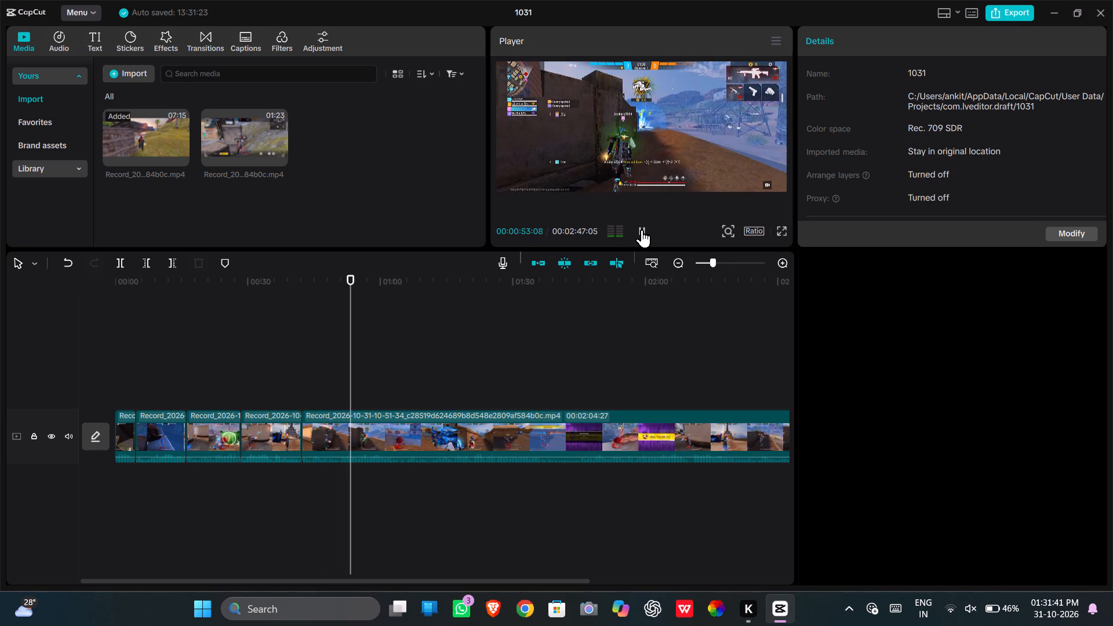
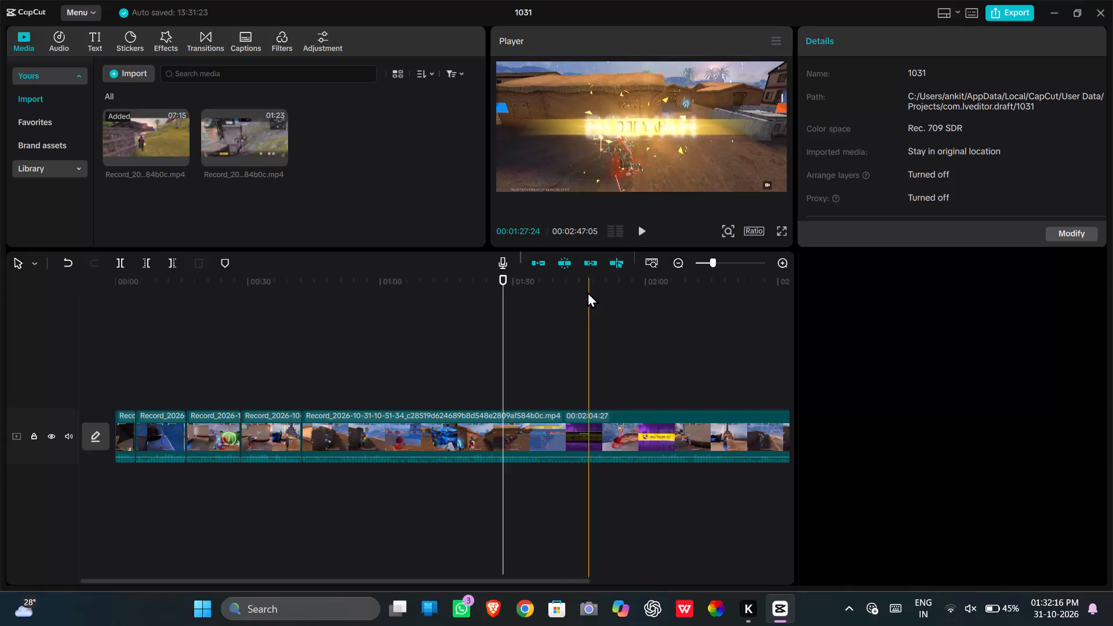
Split the fifth clip at 00:01:24:14, review the footage after the split, and delete that remaining part.
left_click(489, 354)
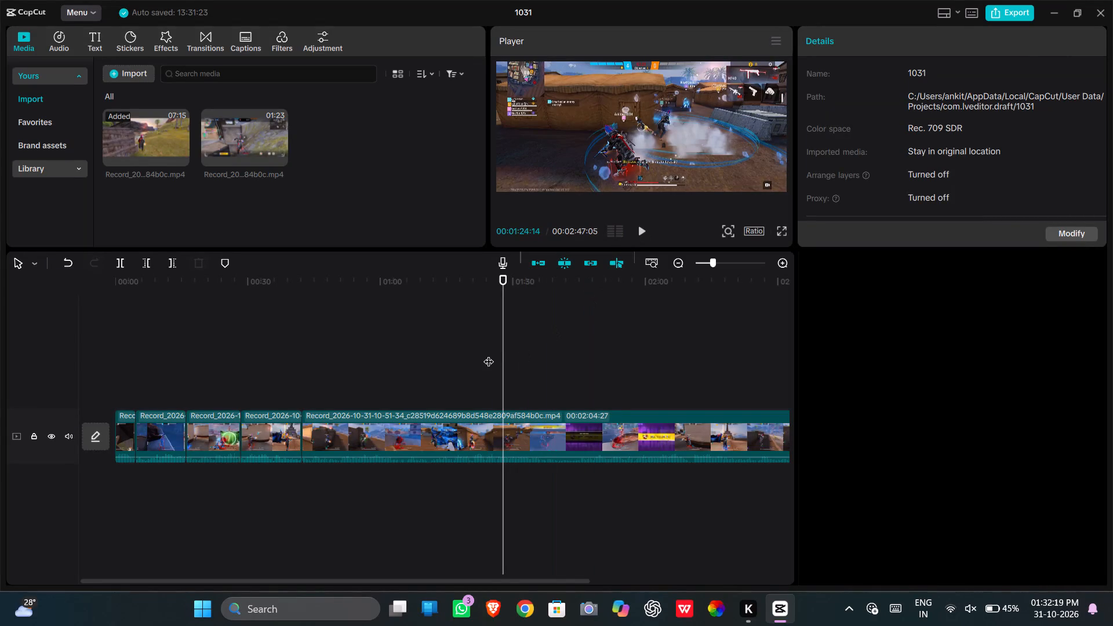
left_click(119, 261)
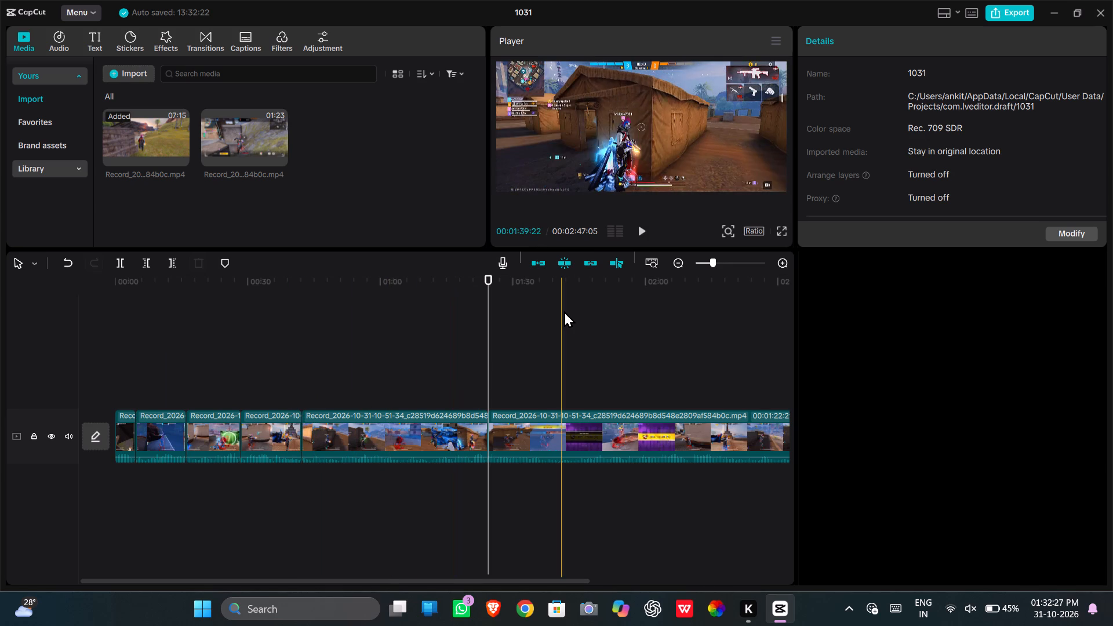
left_click(643, 231)
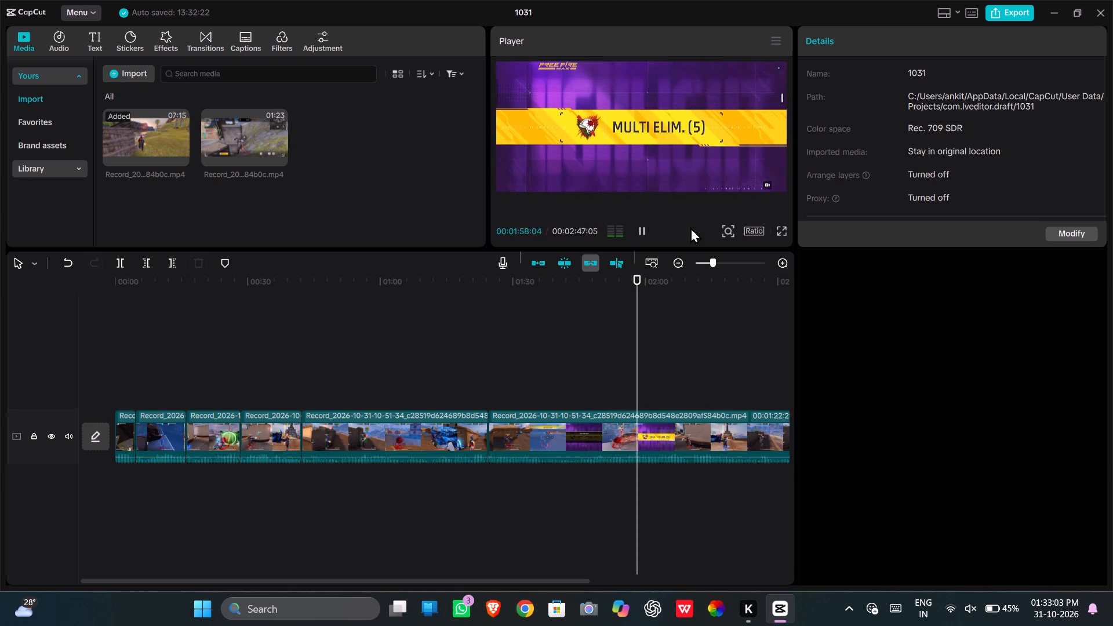
left_click(645, 231)
left_click(606, 441)
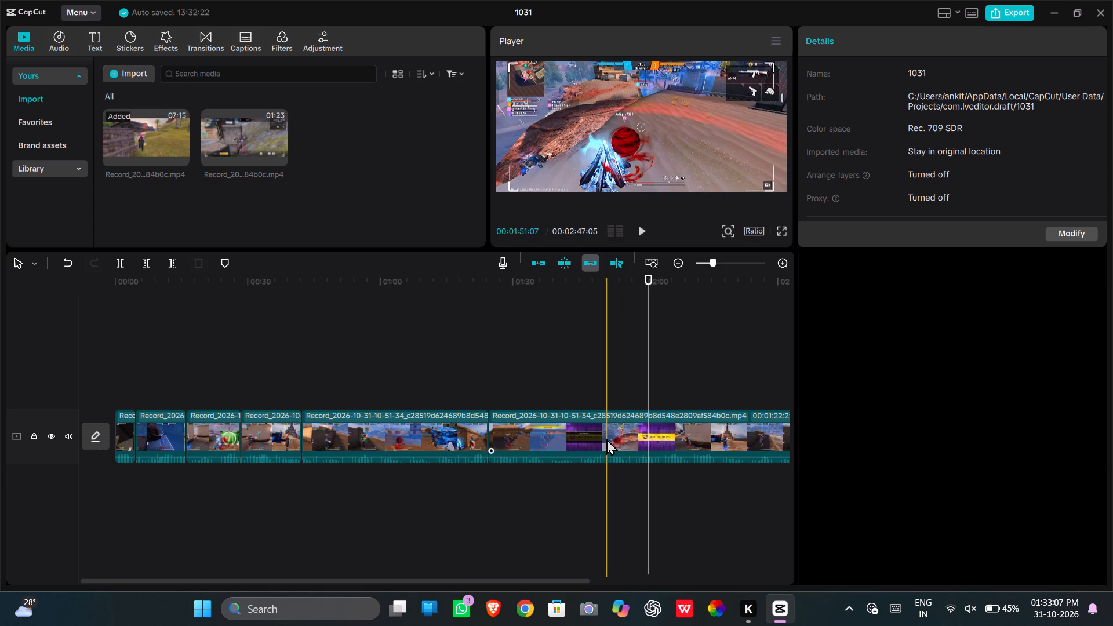
left_click(196, 263)
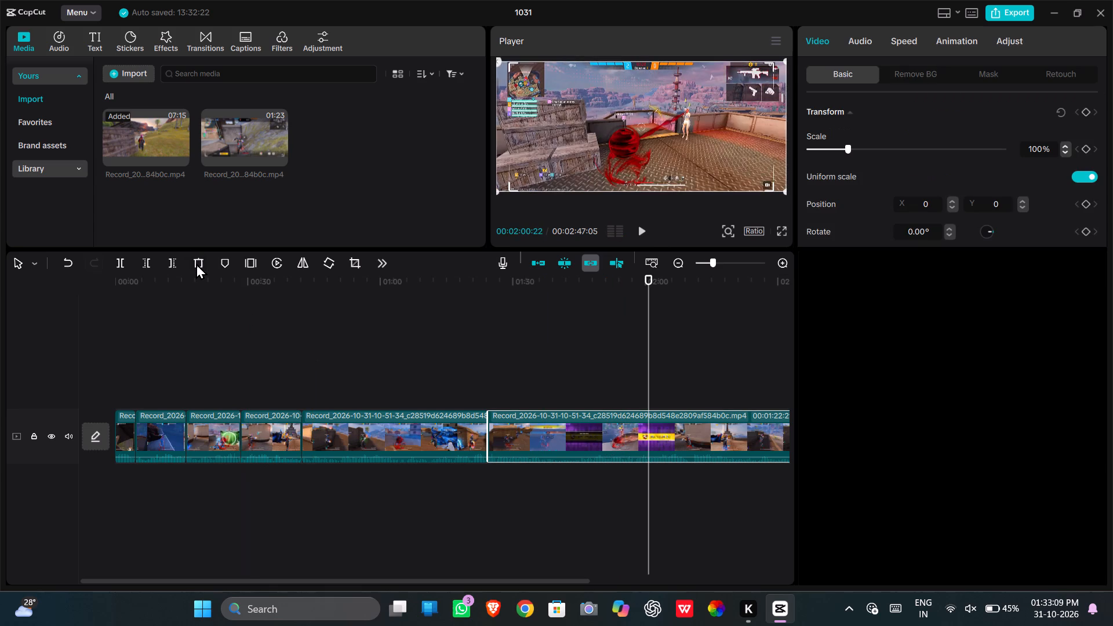
Add a marker at the very start of the timeline, 00:00:00:00.
left_click(114, 352)
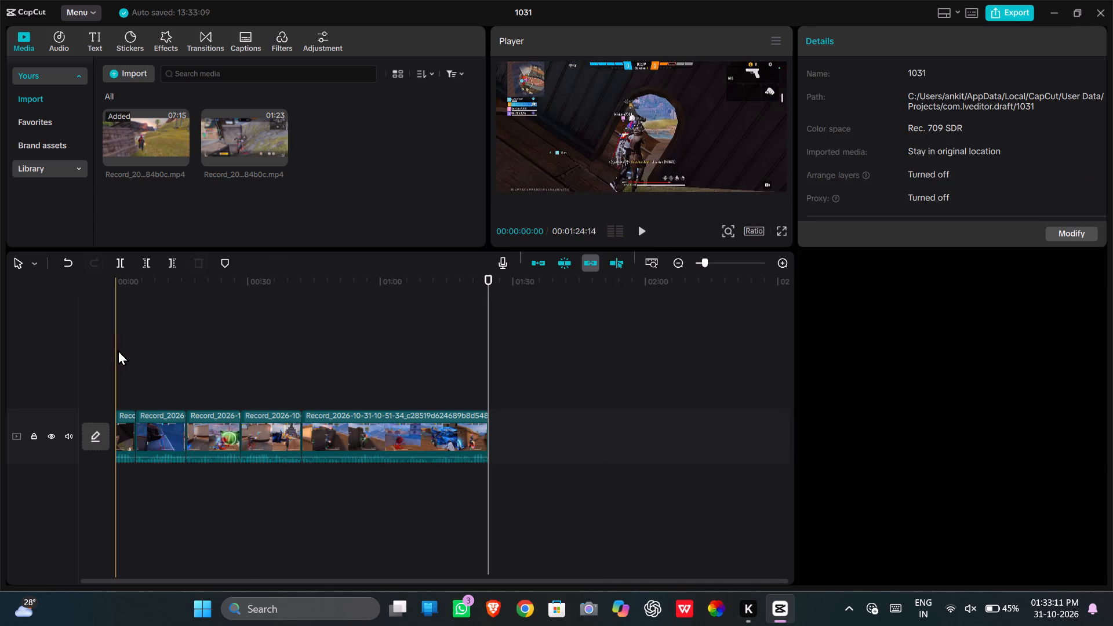
left_click(119, 354)
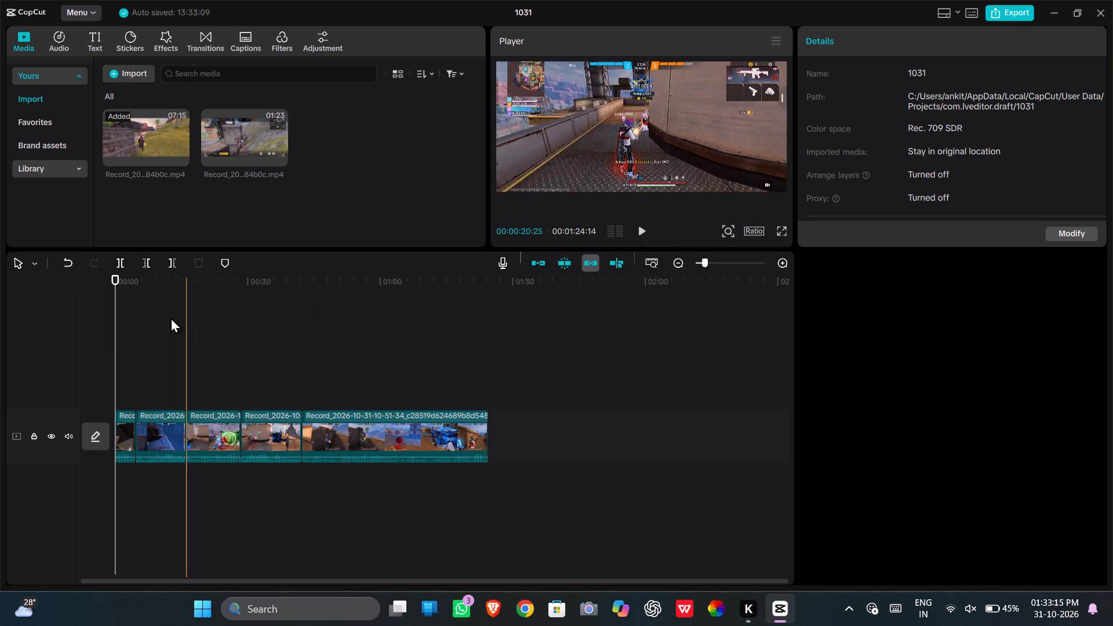
left_click_drag(117, 339, 86, 347)
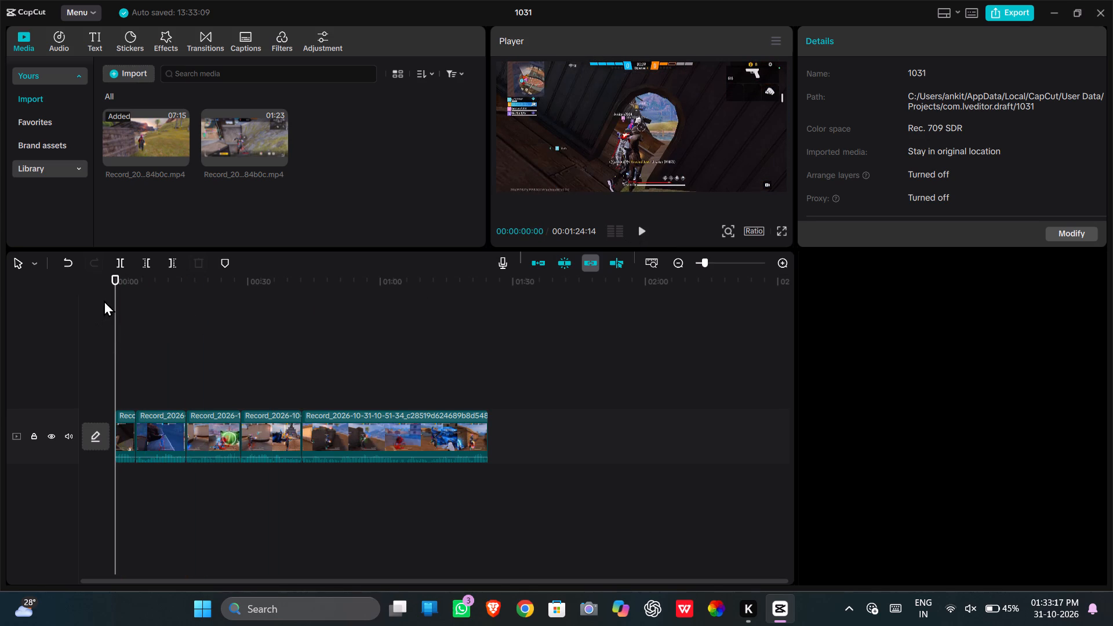
left_click(112, 274)
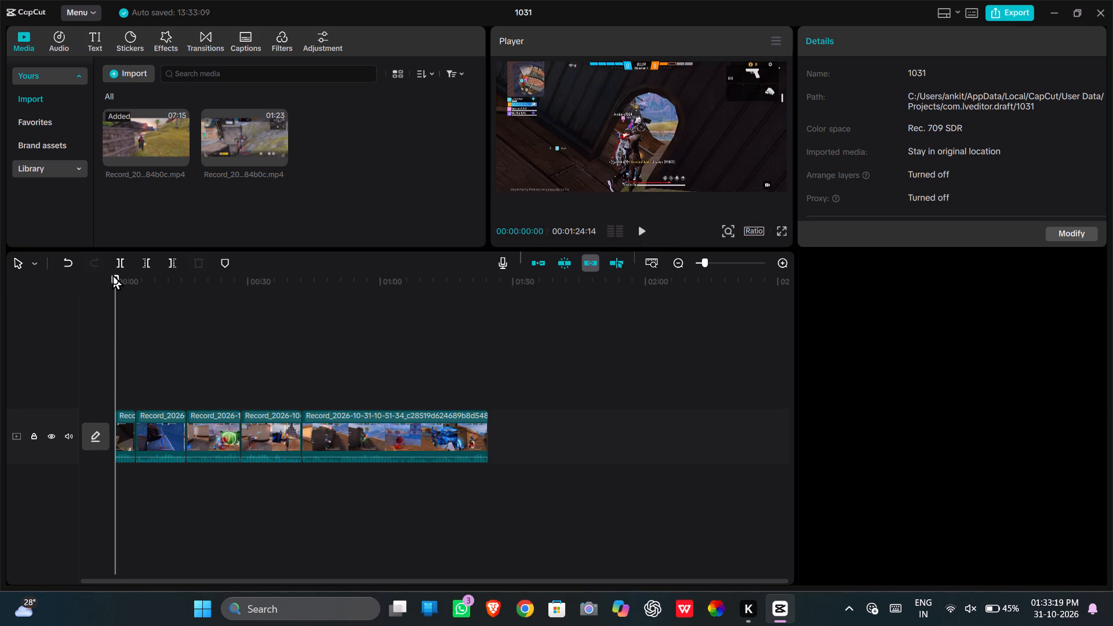
left_click(114, 275)
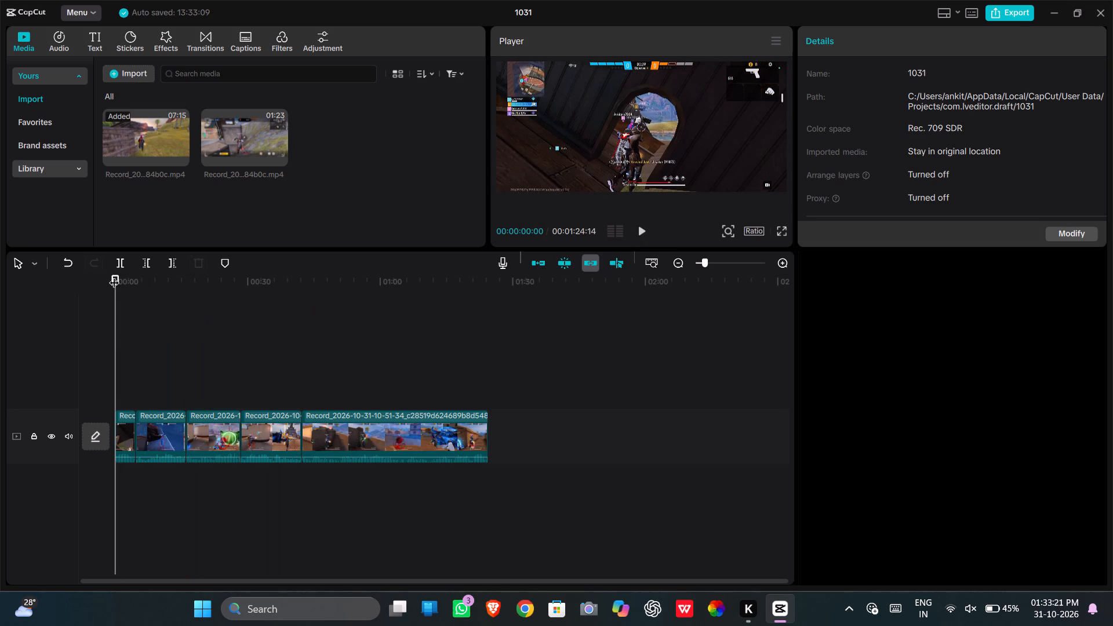
left_click(114, 274)
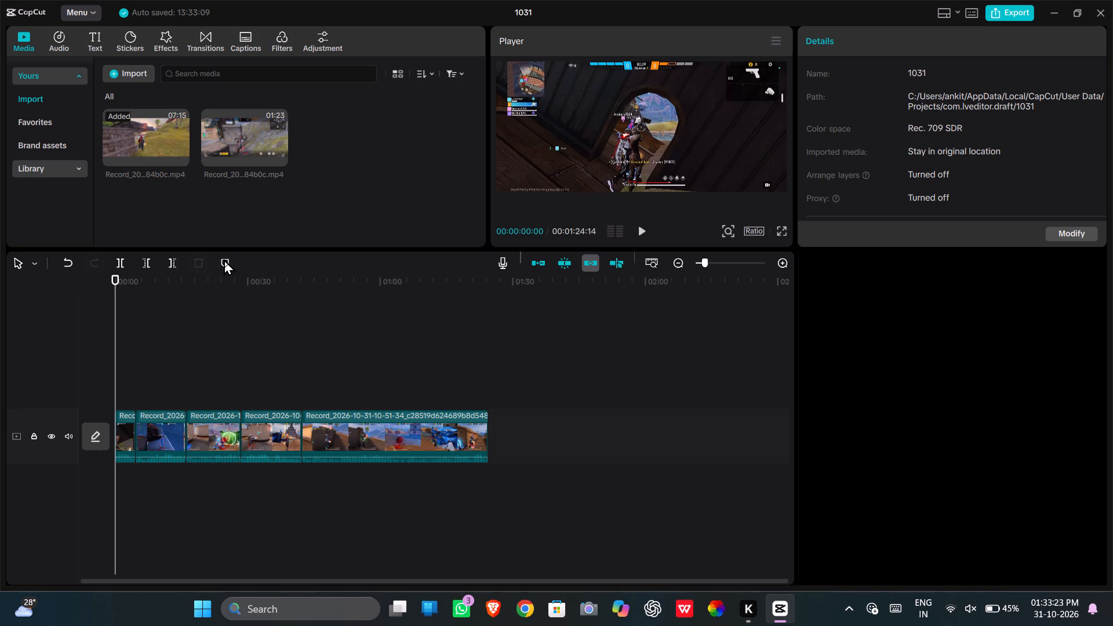
left_click(228, 259)
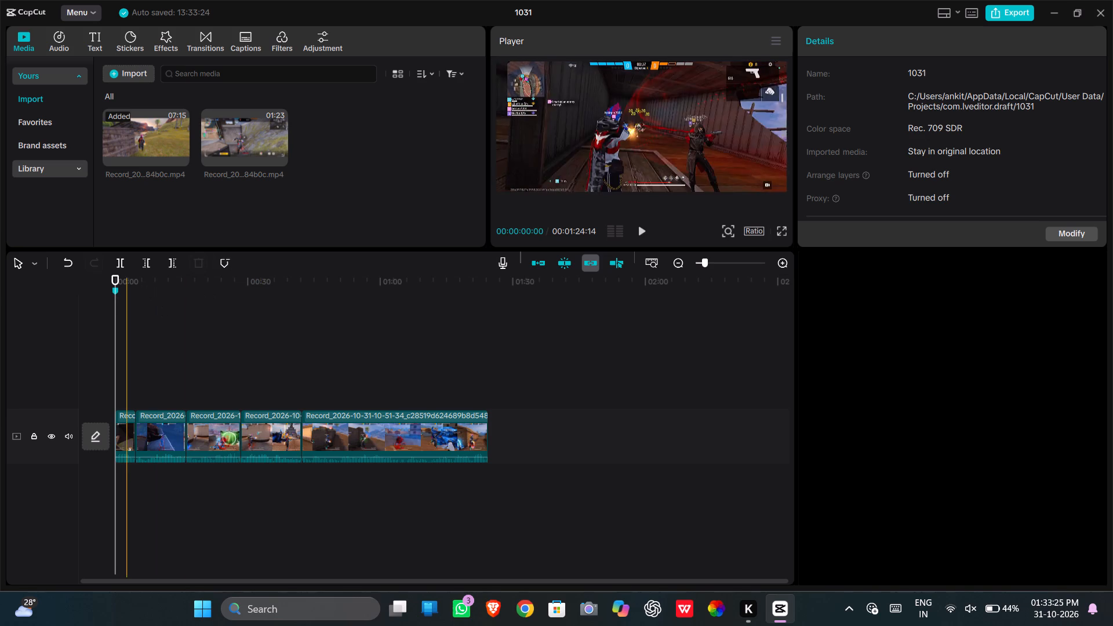
Play the assembled edit from the beginning to review the fights and the cuts between them.
left_click(643, 225)
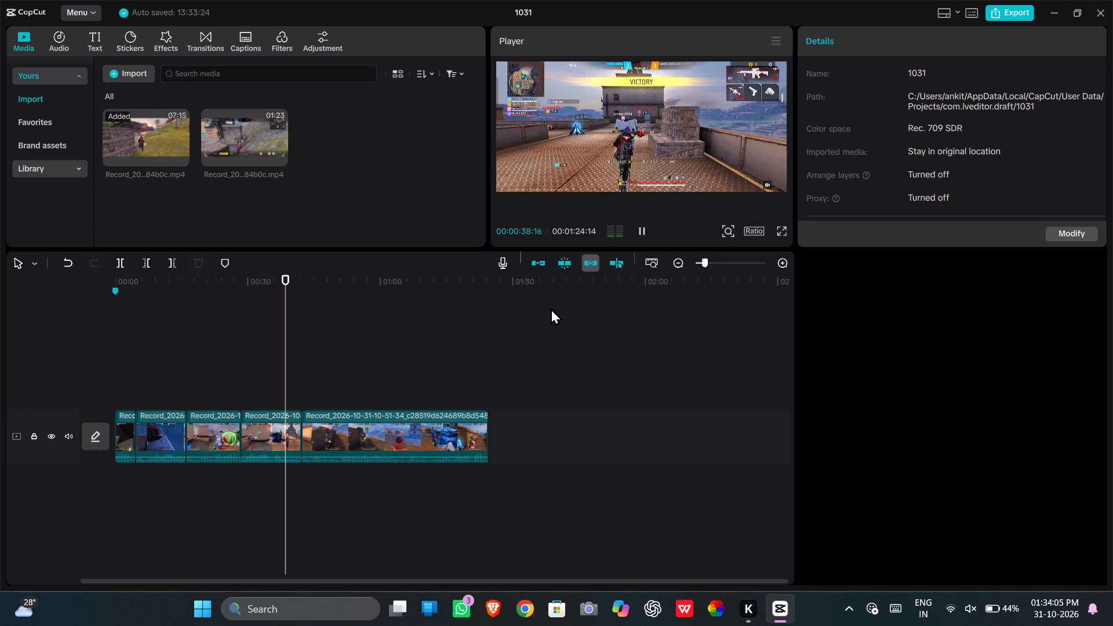
double_click(872, 373)
left_click(932, 367)
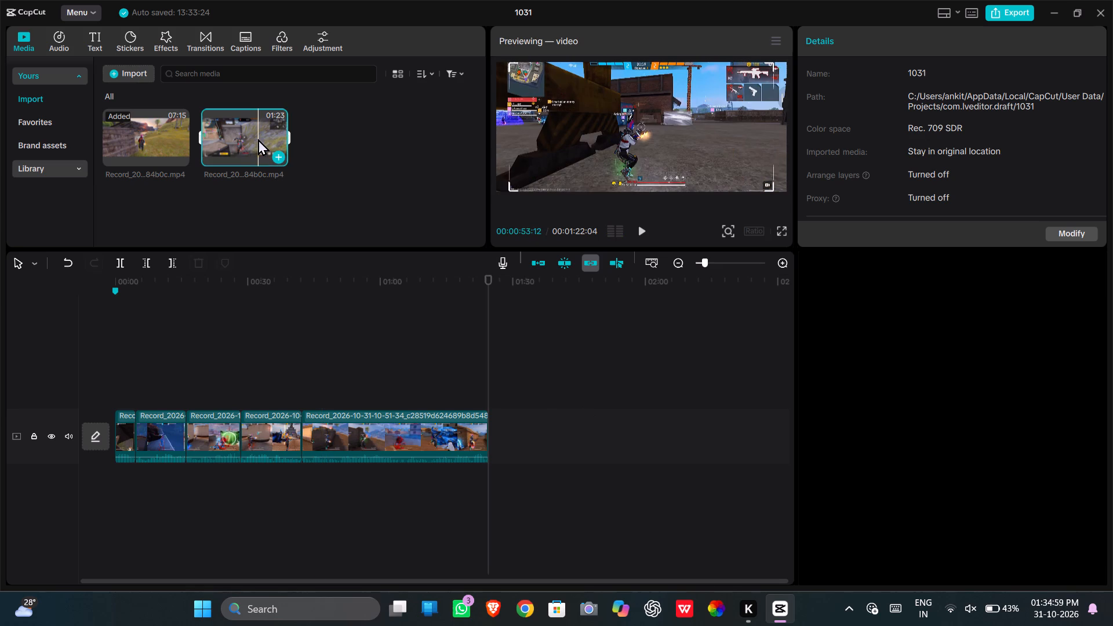
left_click(121, 145)
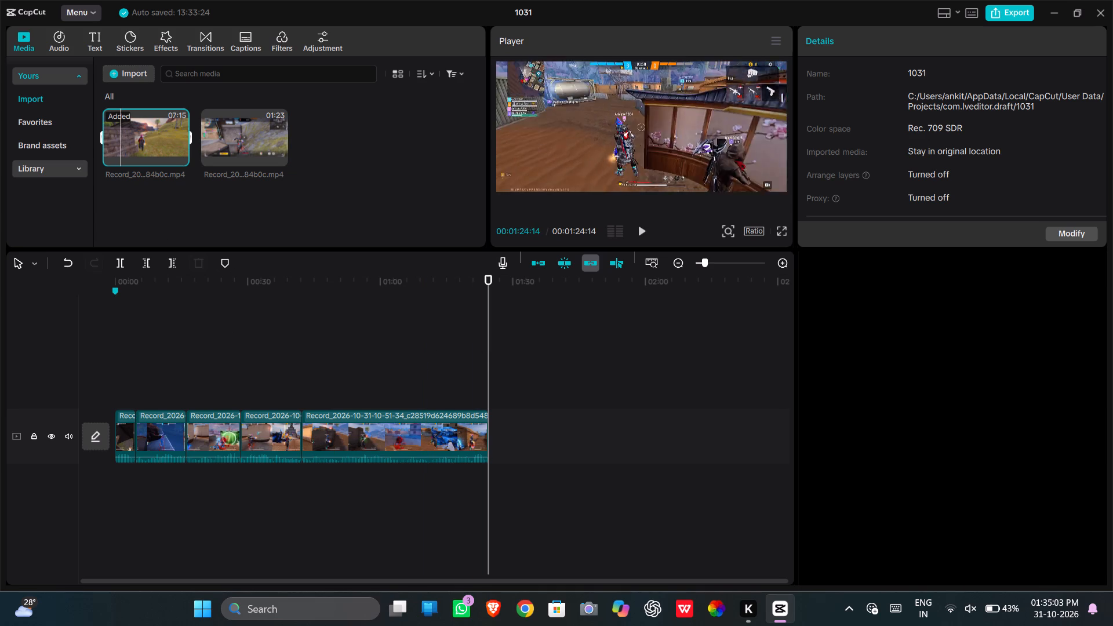
left_click(492, 349)
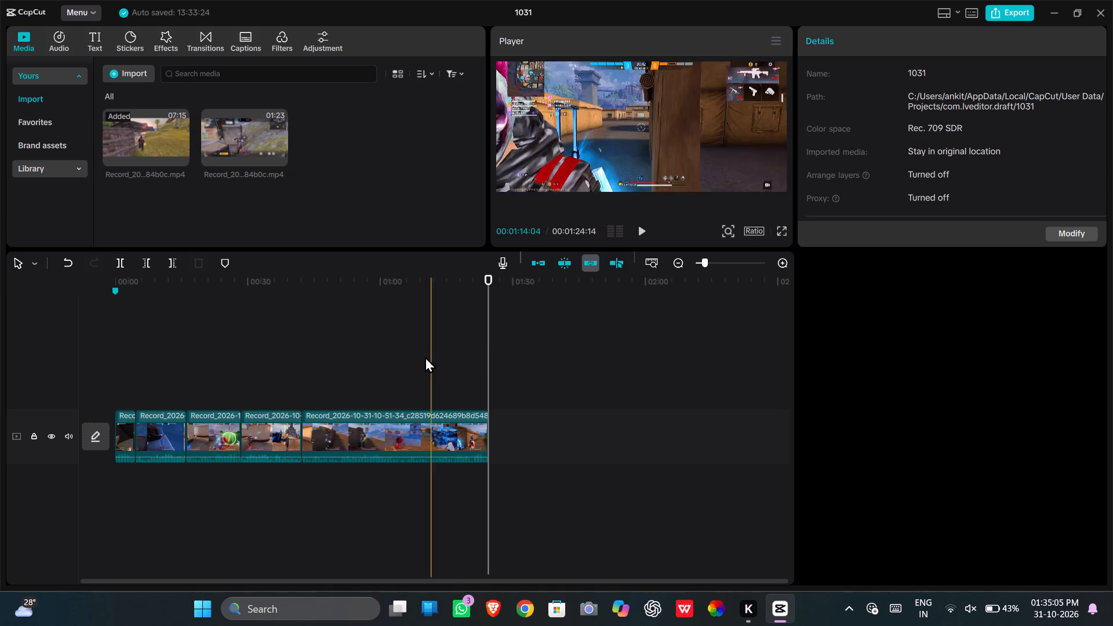
left_click(115, 359)
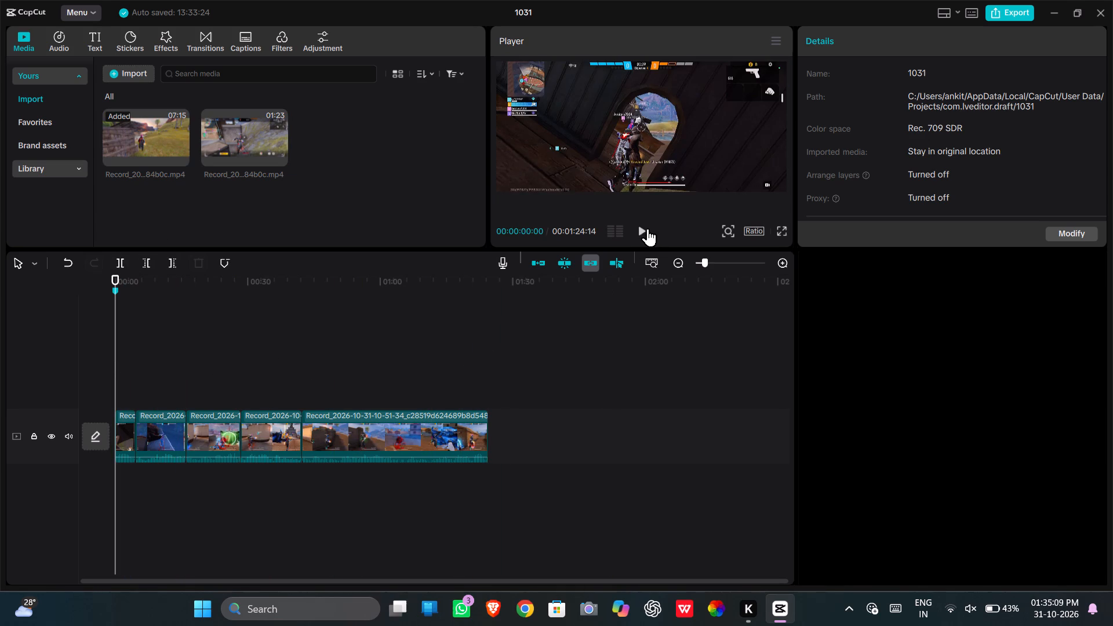
left_click(642, 229)
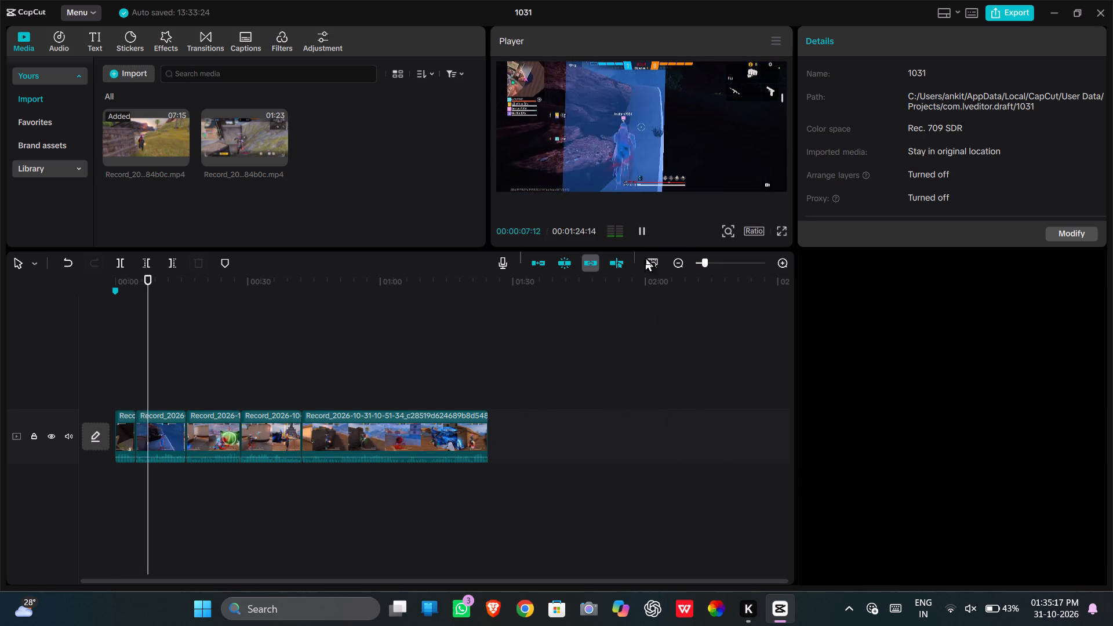
left_click(648, 234)
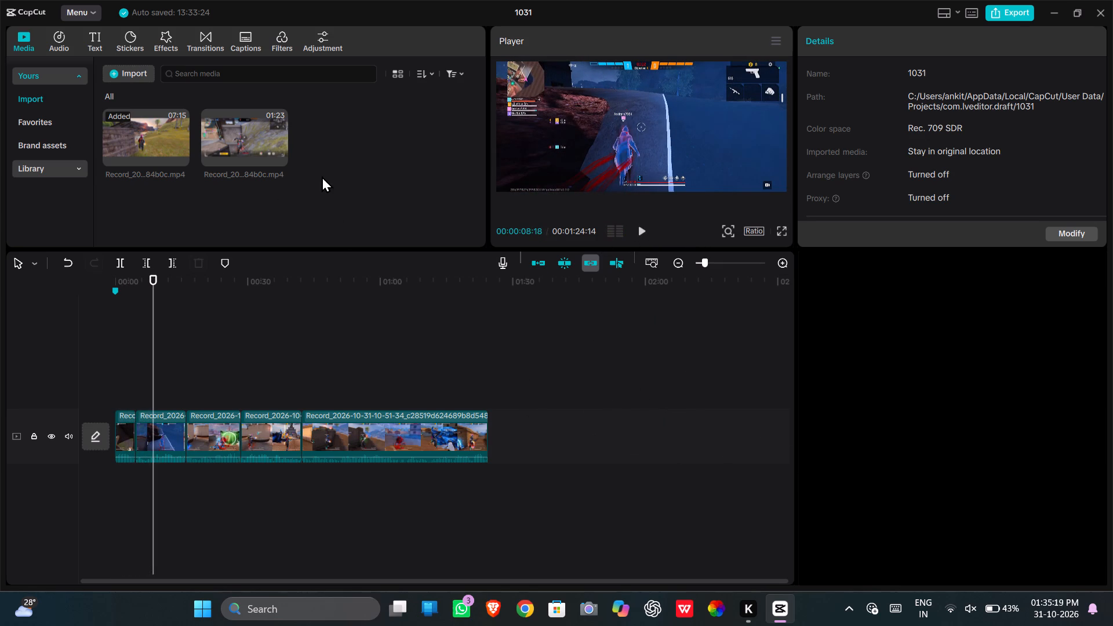
Try to load the transitions library, including a reload, check the video effects library, and return to the imported media.
left_click(207, 38)
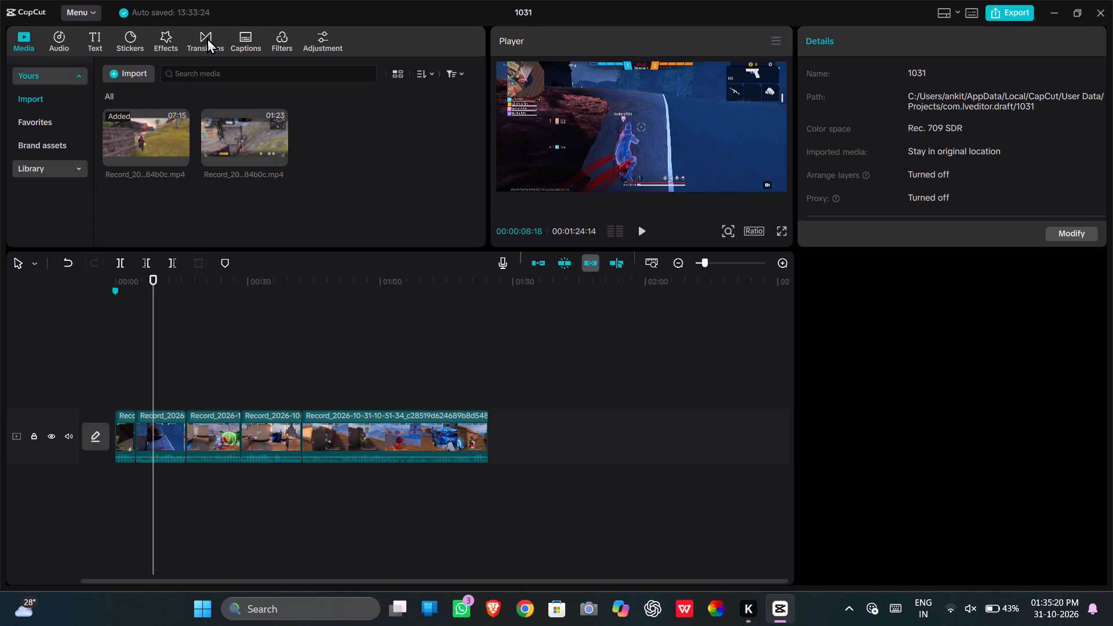
double_click(207, 38)
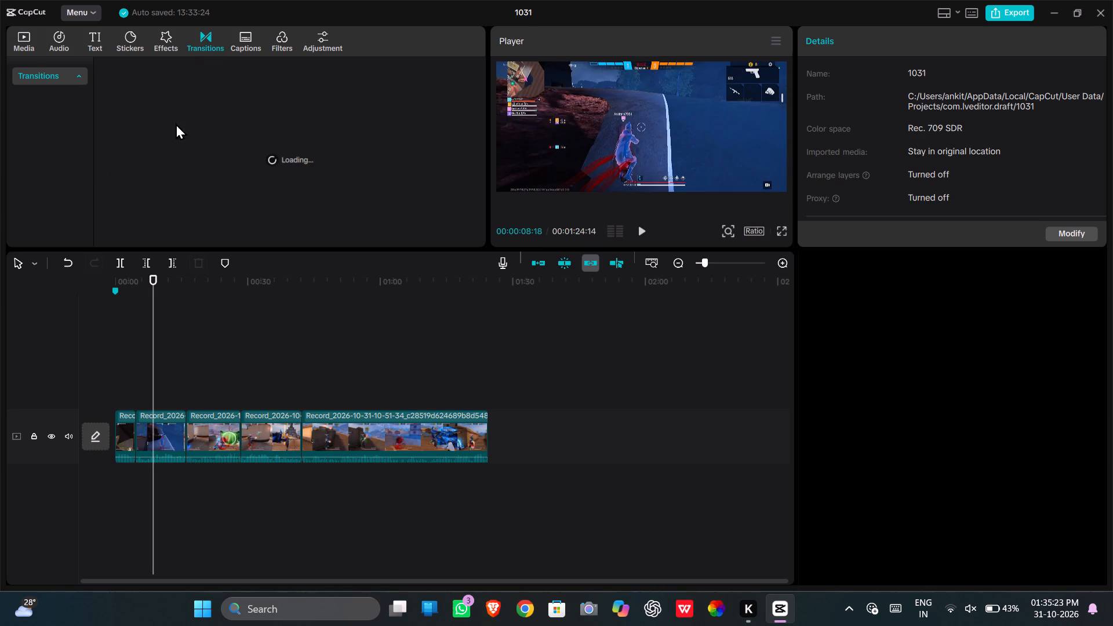
left_click(335, 153)
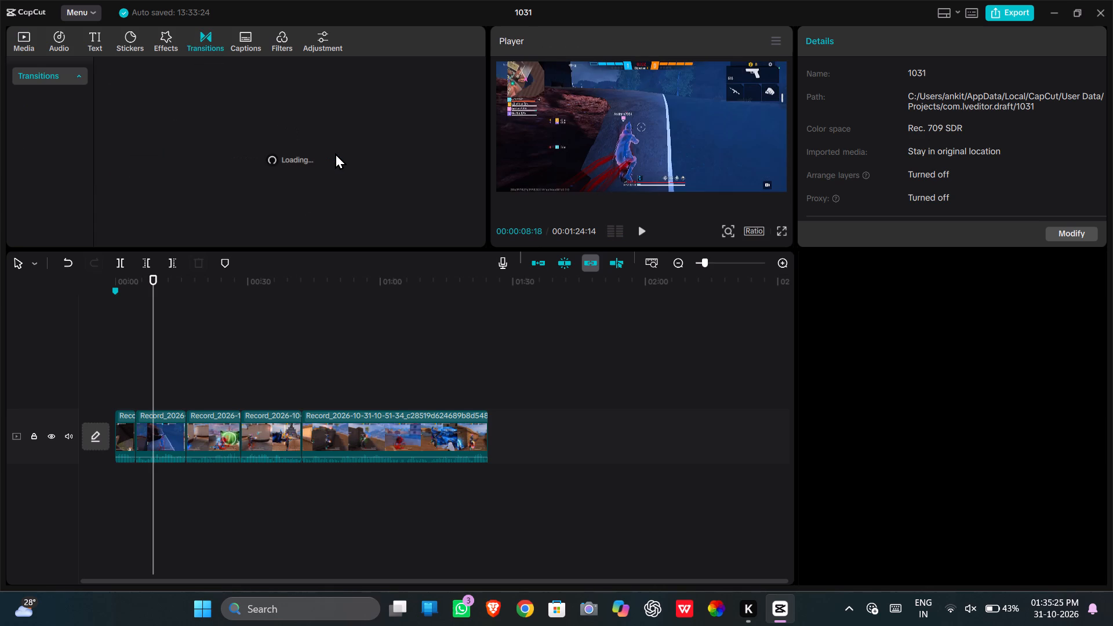
left_click(333, 158)
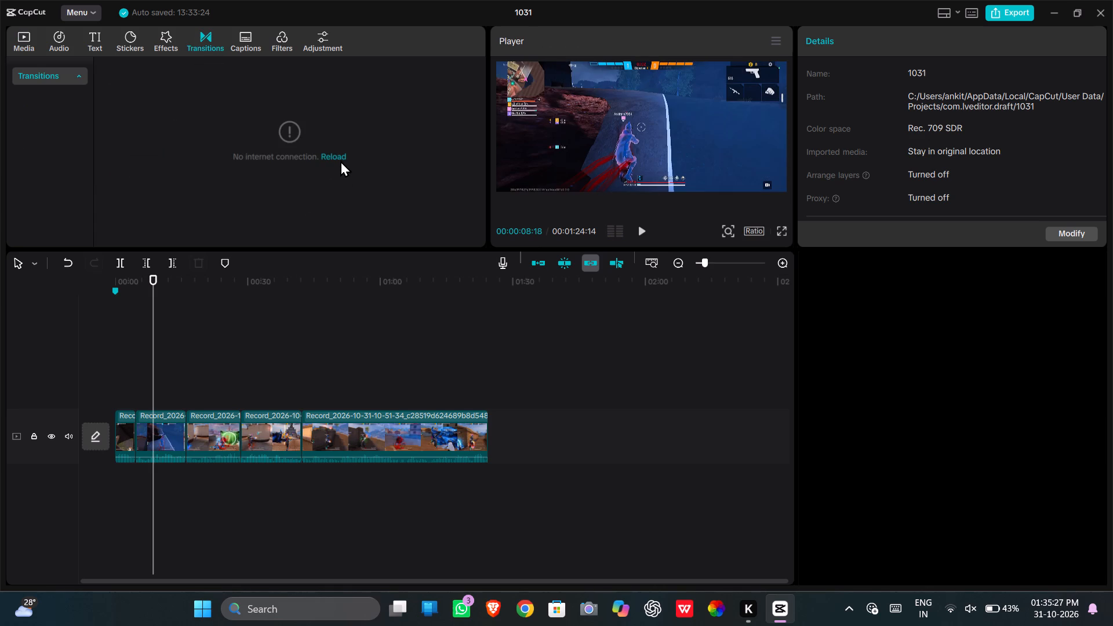
left_click(339, 154)
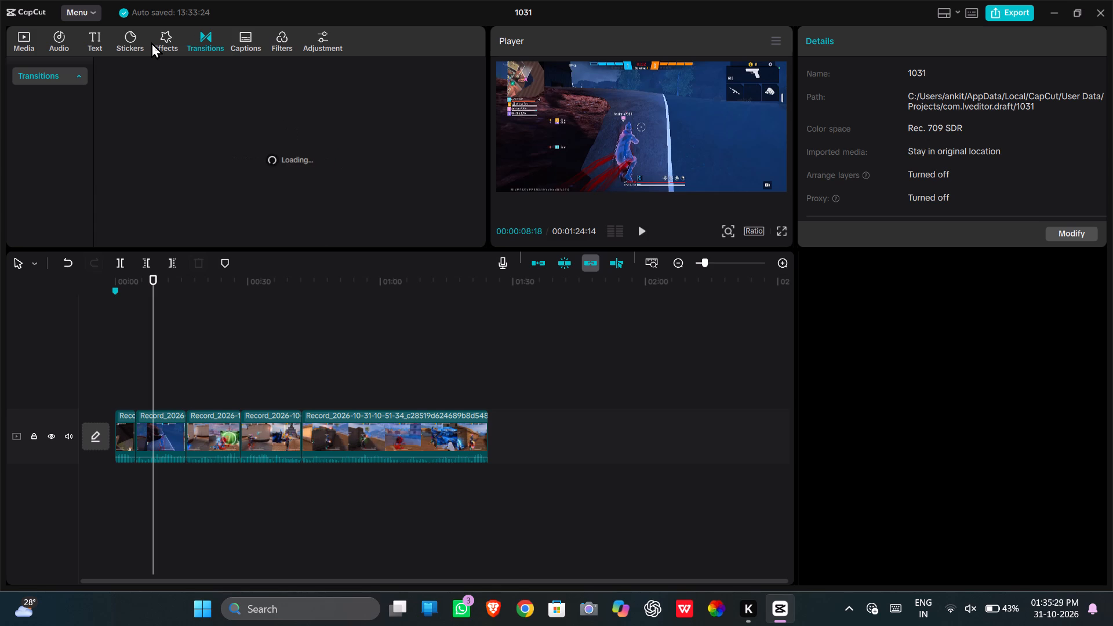
left_click(166, 35)
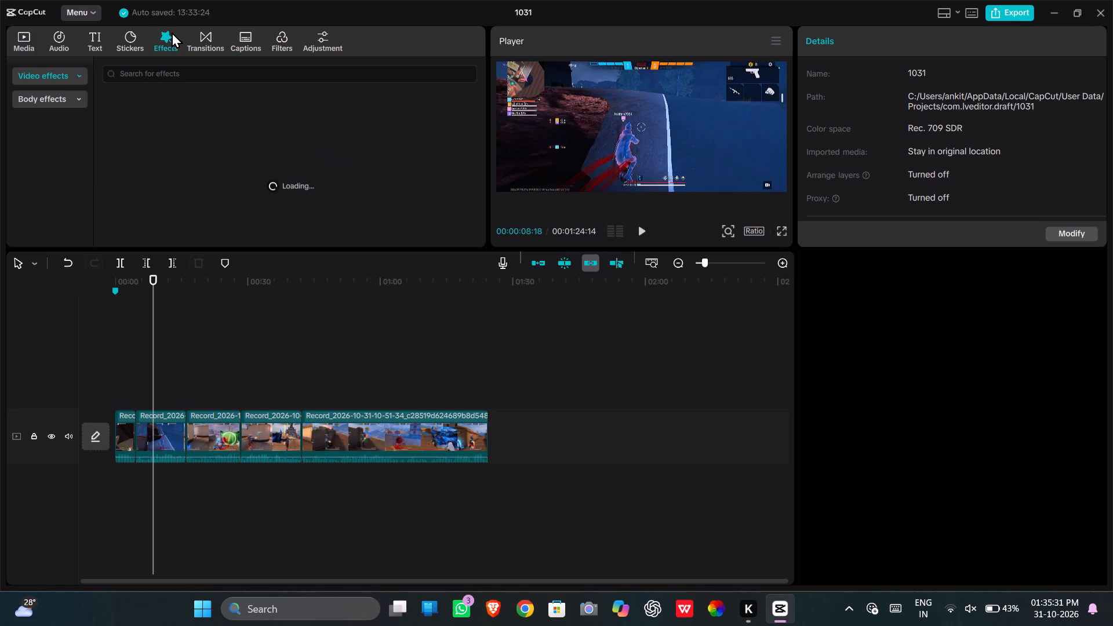
left_click(155, 35)
left_click(27, 42)
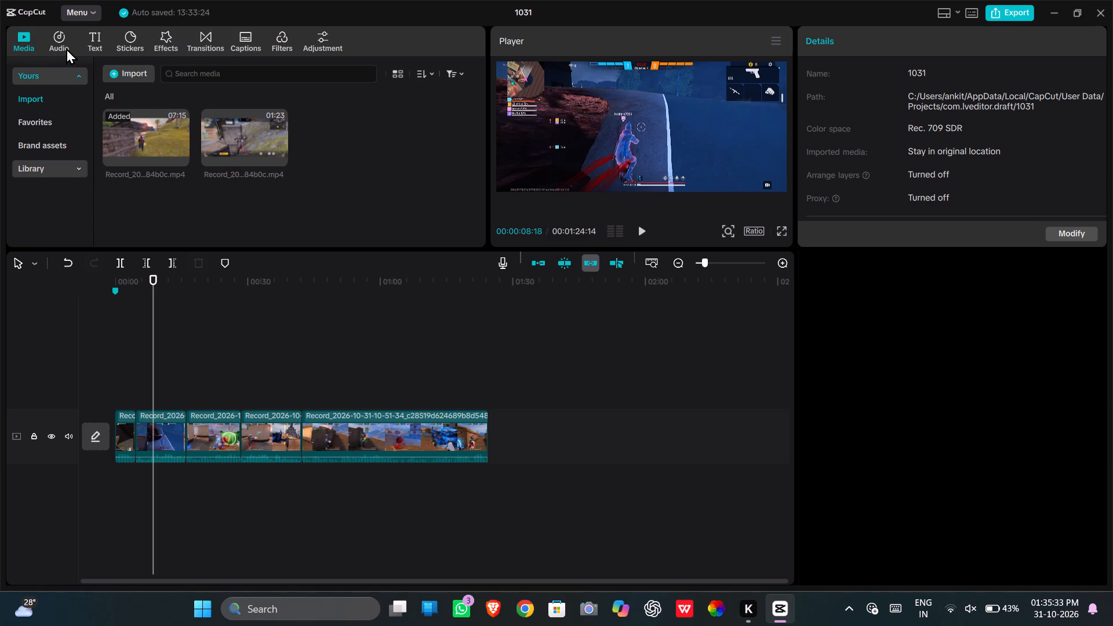
Turn on Bluetooth in the Windows quick settings and return to the video project.
left_click(985, 616)
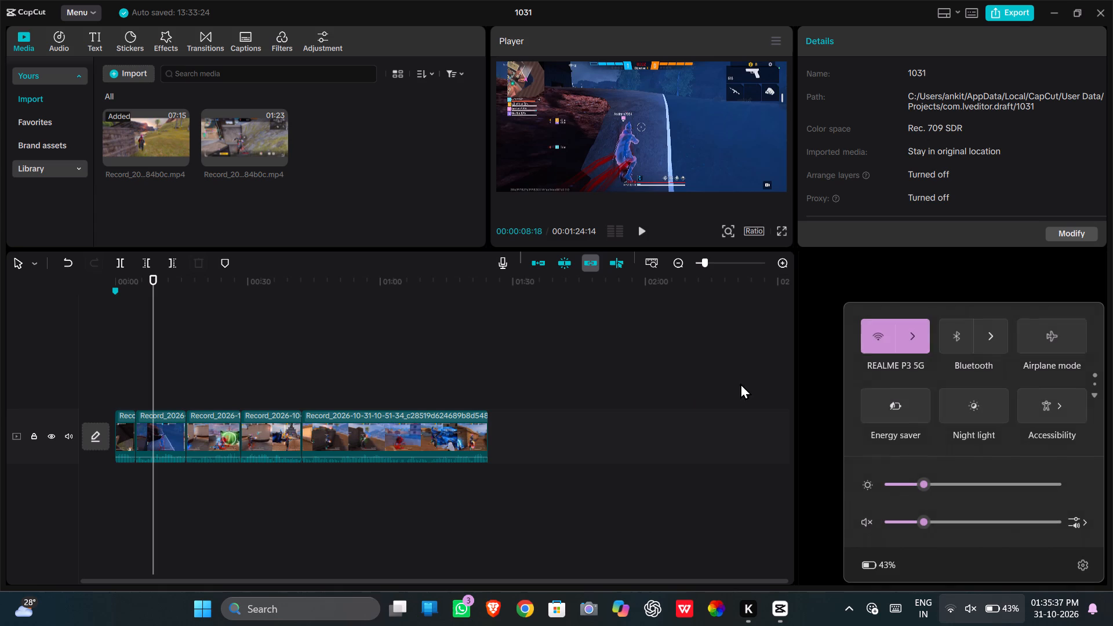
left_click(967, 331)
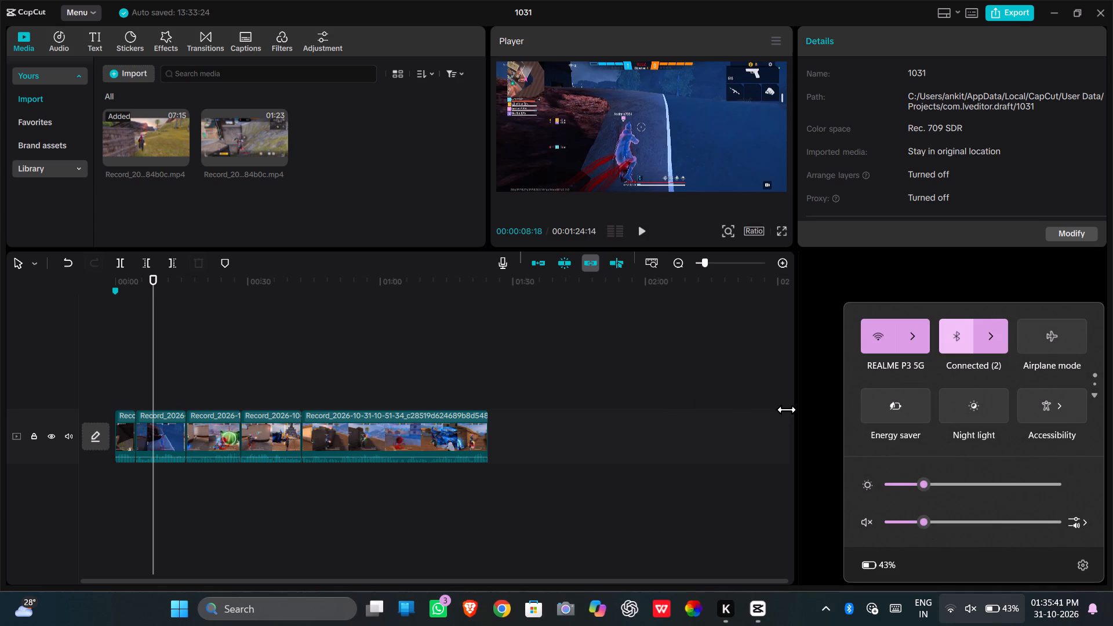
left_click(816, 383)
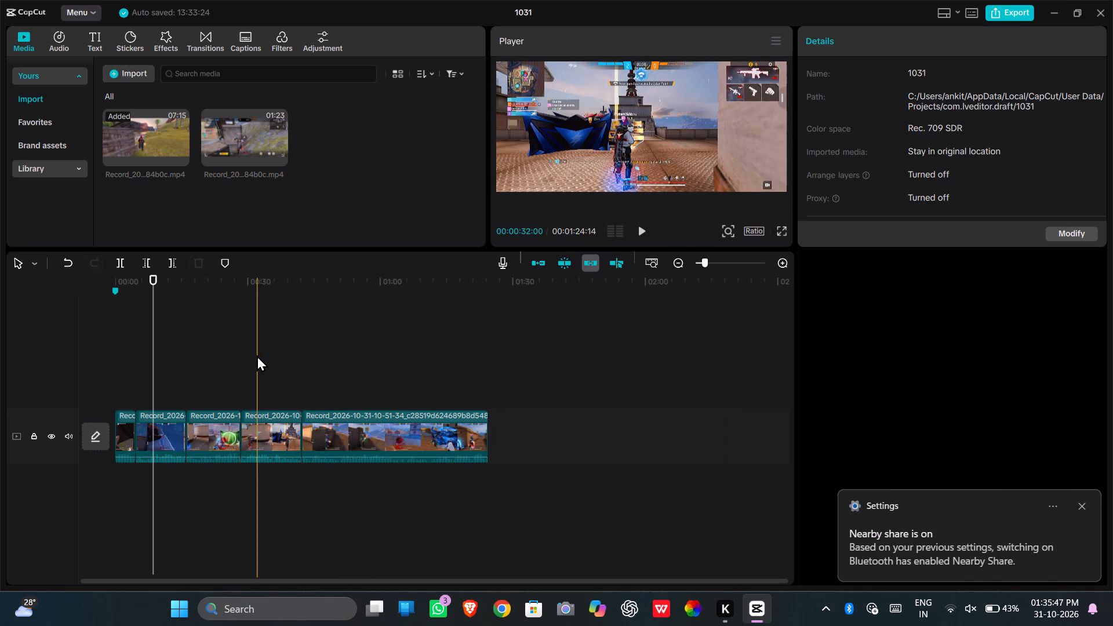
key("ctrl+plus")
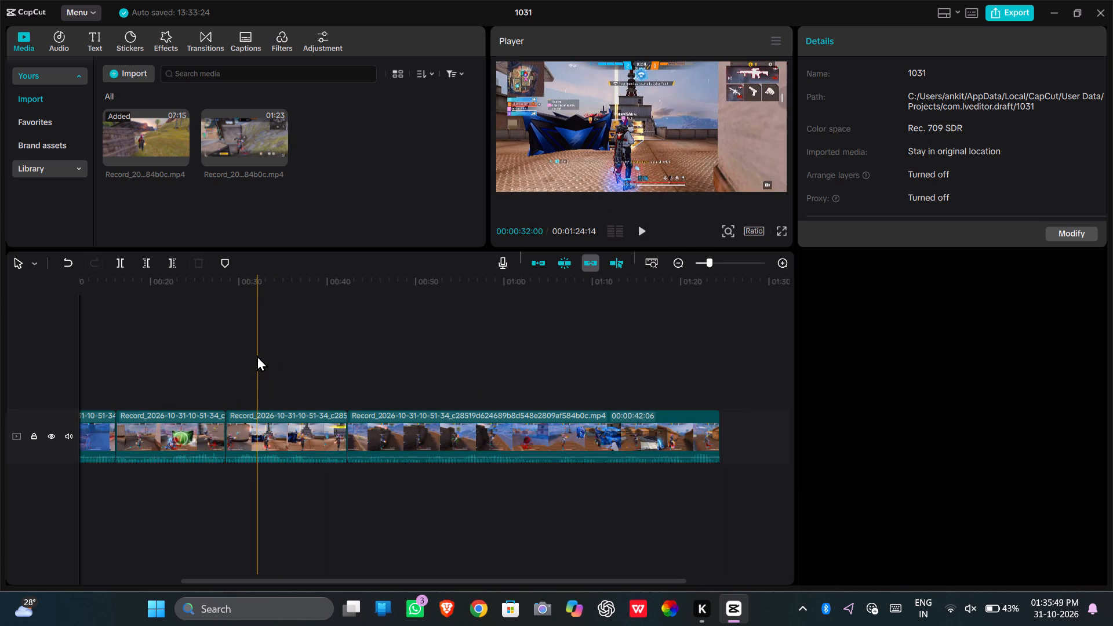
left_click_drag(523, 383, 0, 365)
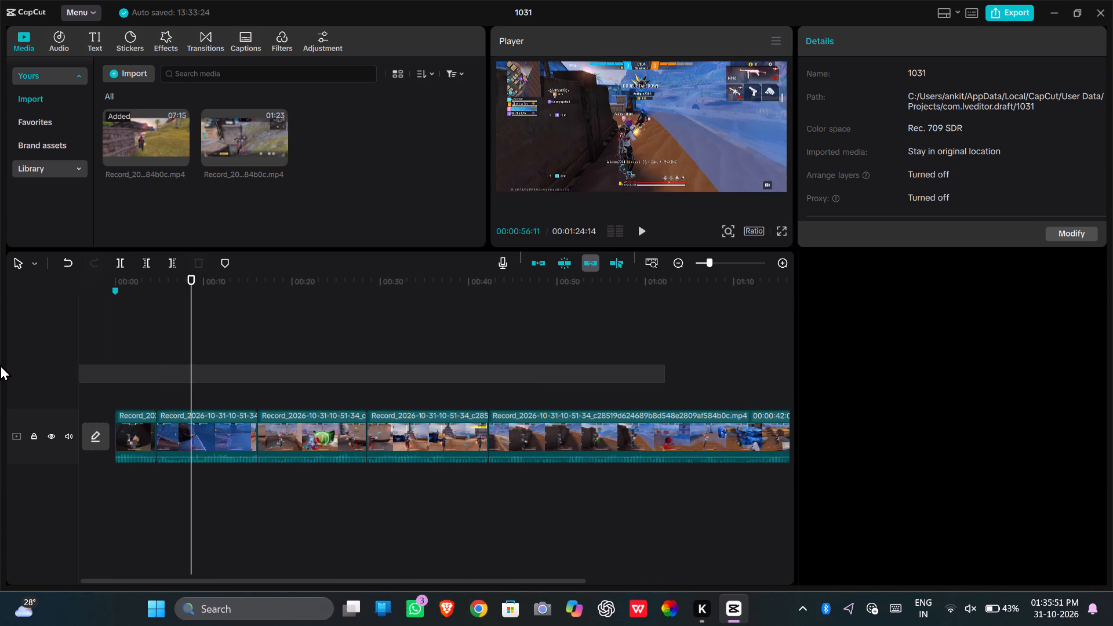
Skim the timeline from its start through the third and fourth clips, checking the footage at several points.
left_click(104, 321)
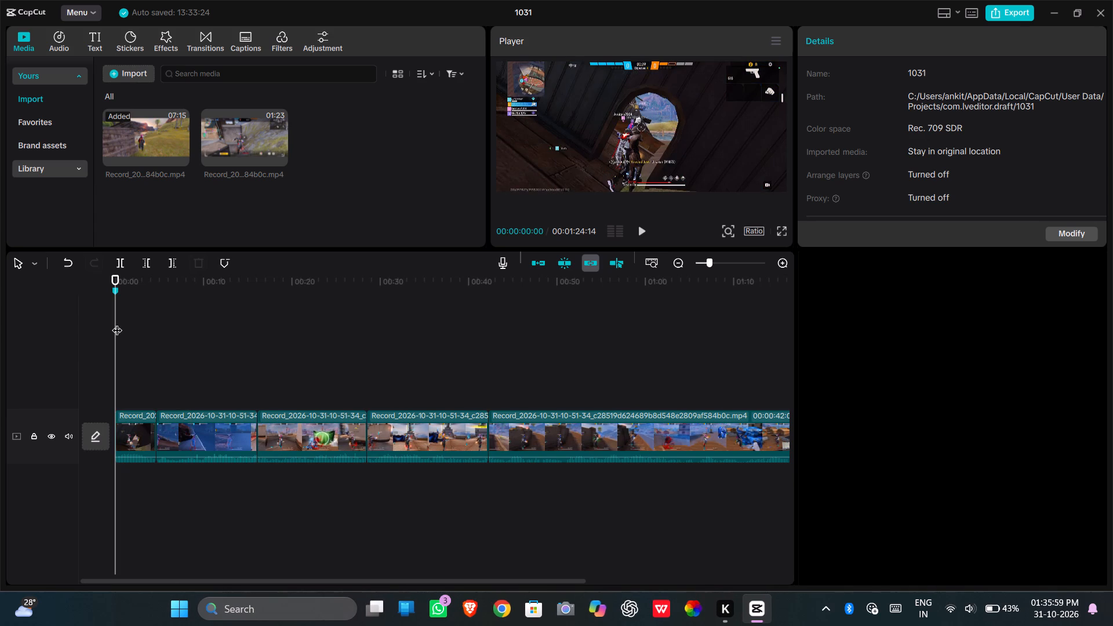
left_click(241, 365)
left_click(285, 362)
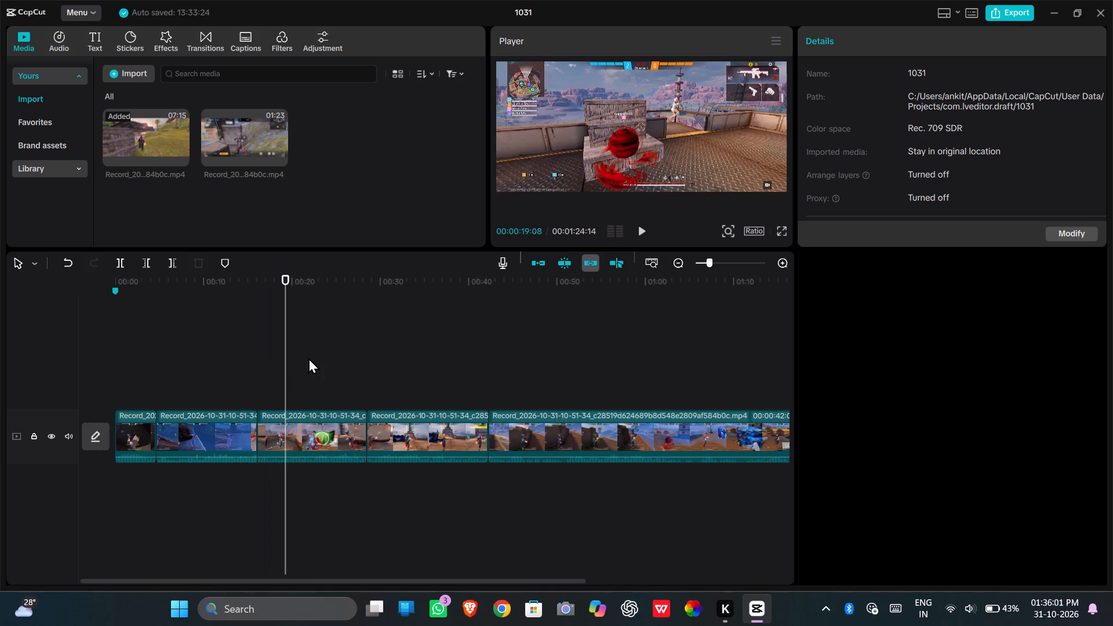
left_click(334, 358)
left_click(379, 356)
left_click(413, 368)
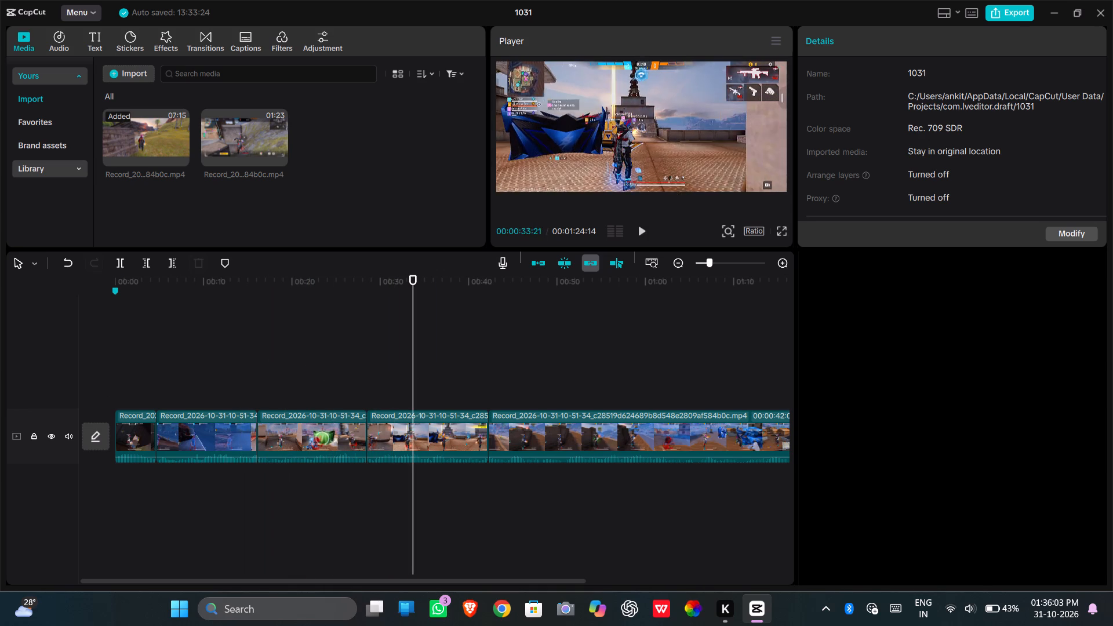
left_click(445, 363)
left_click(481, 363)
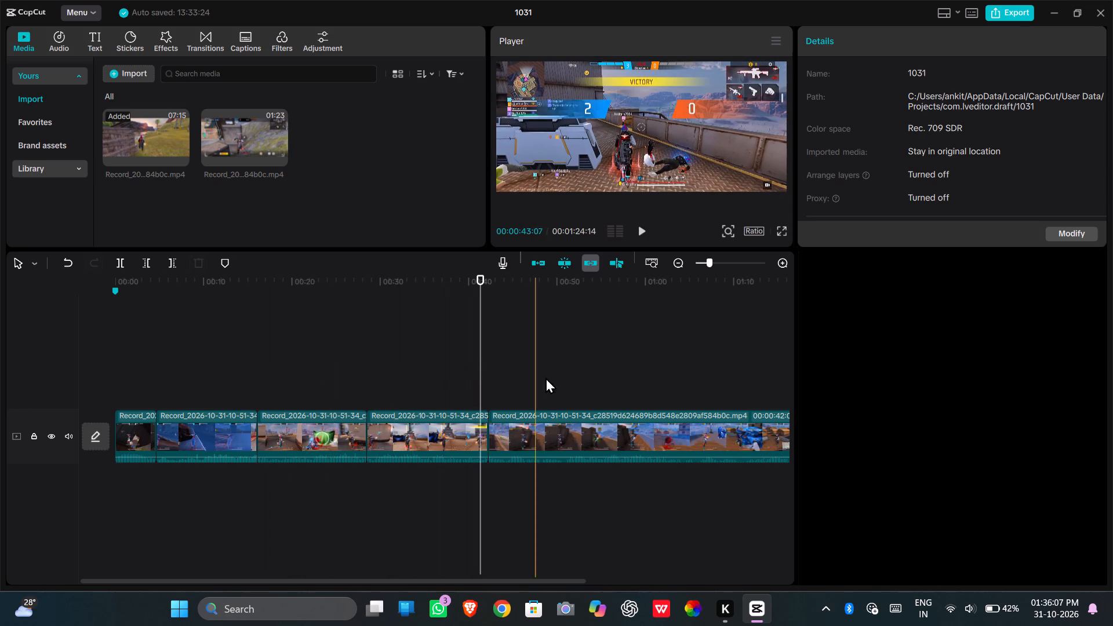
left_click(992, 612)
left_click(992, 612)
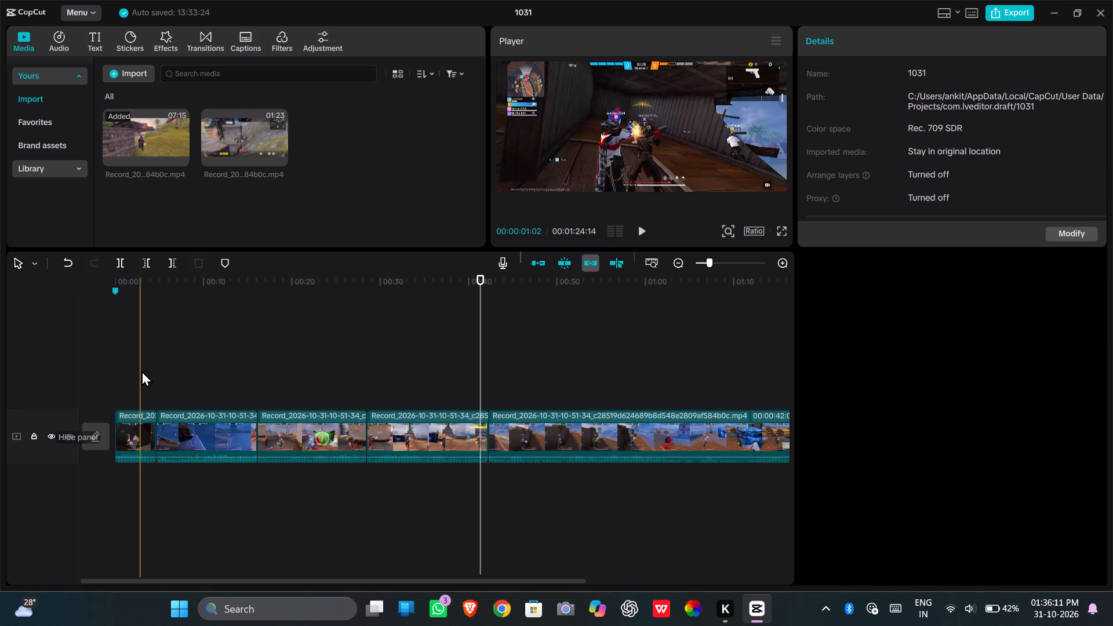
Play the edited video again from 00:00:00:00 to check it with sound.
left_click(111, 377)
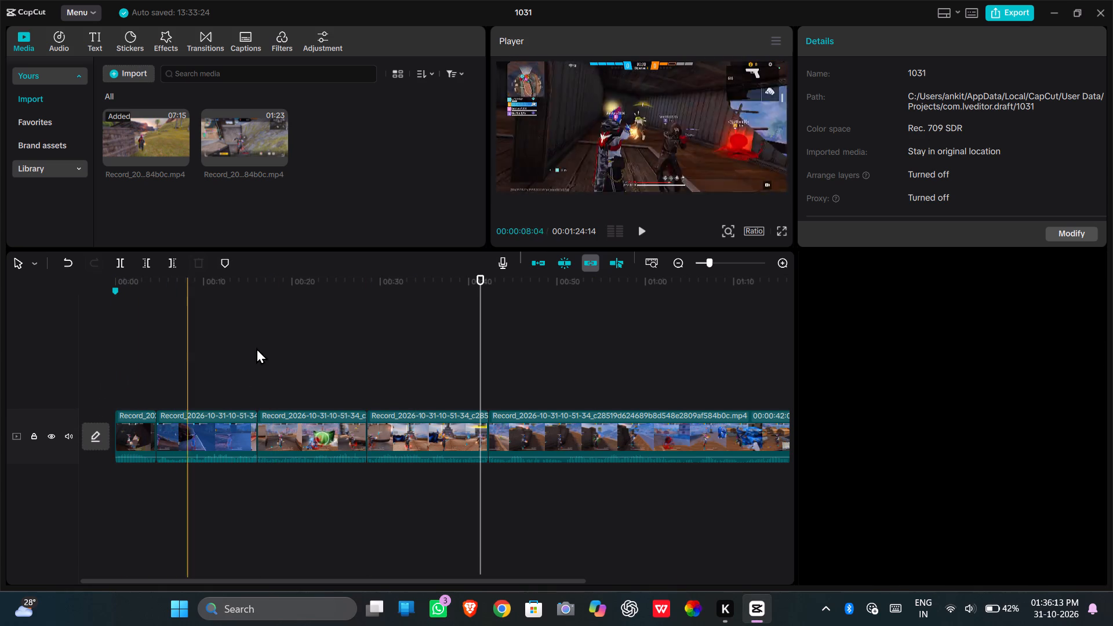
left_click(113, 366)
left_click(116, 365)
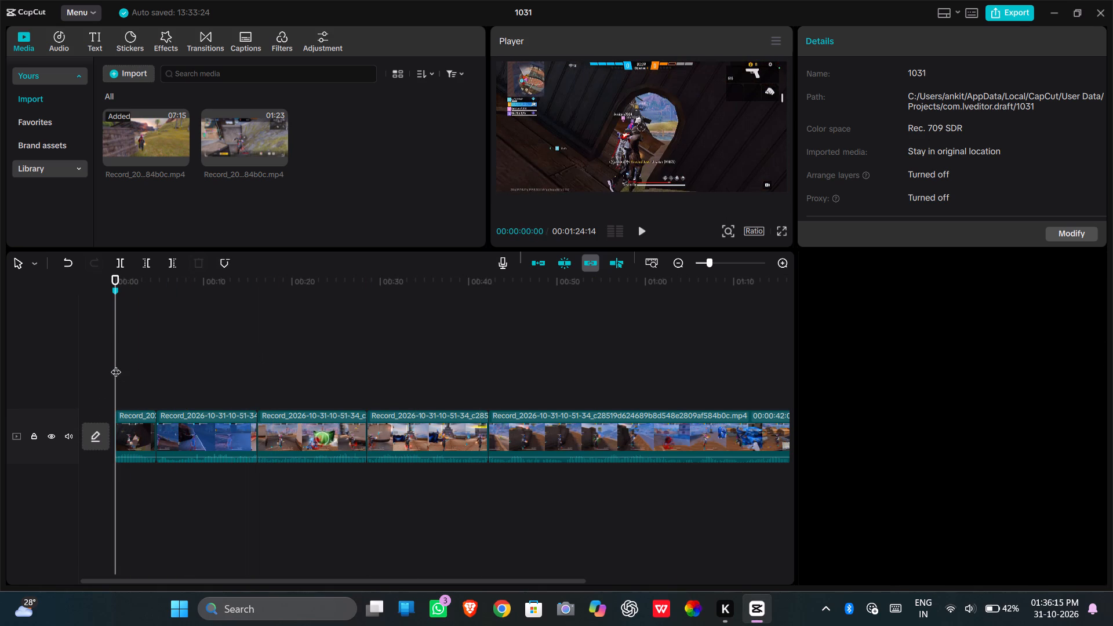
left_click(644, 230)
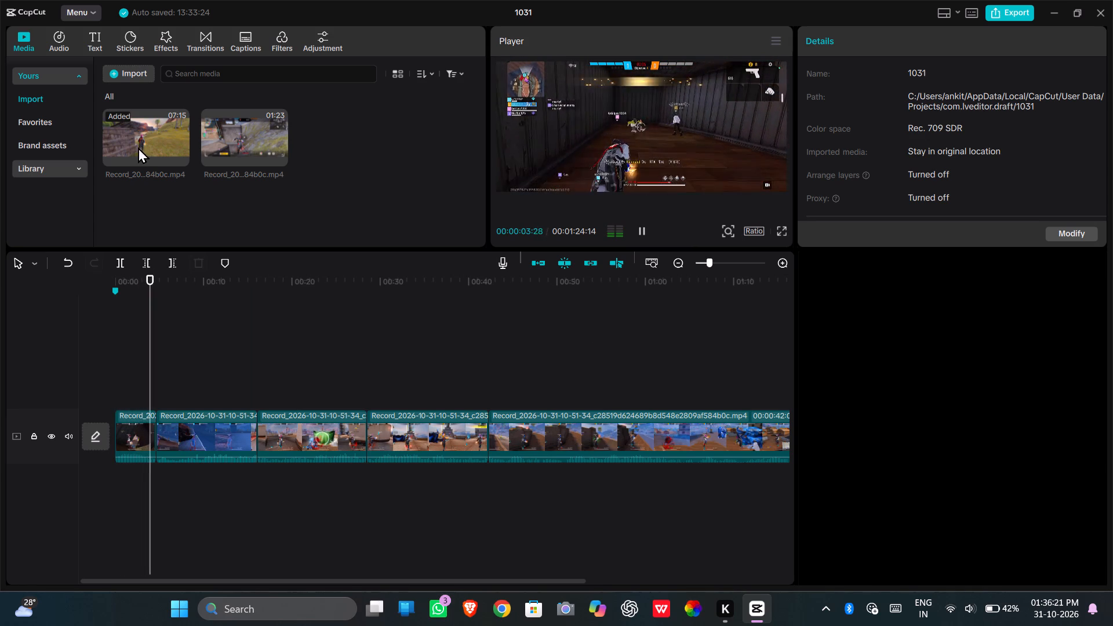
Browse the user's own audio sources, checking Brand music and returning to the audio extraction option.
left_click(66, 38)
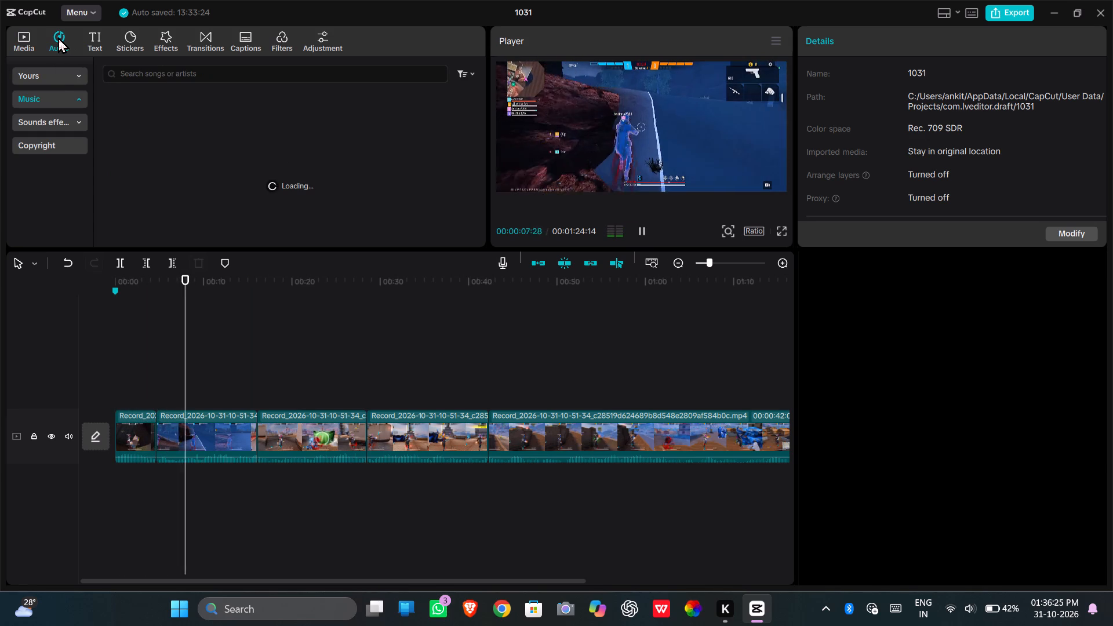
left_click(61, 75)
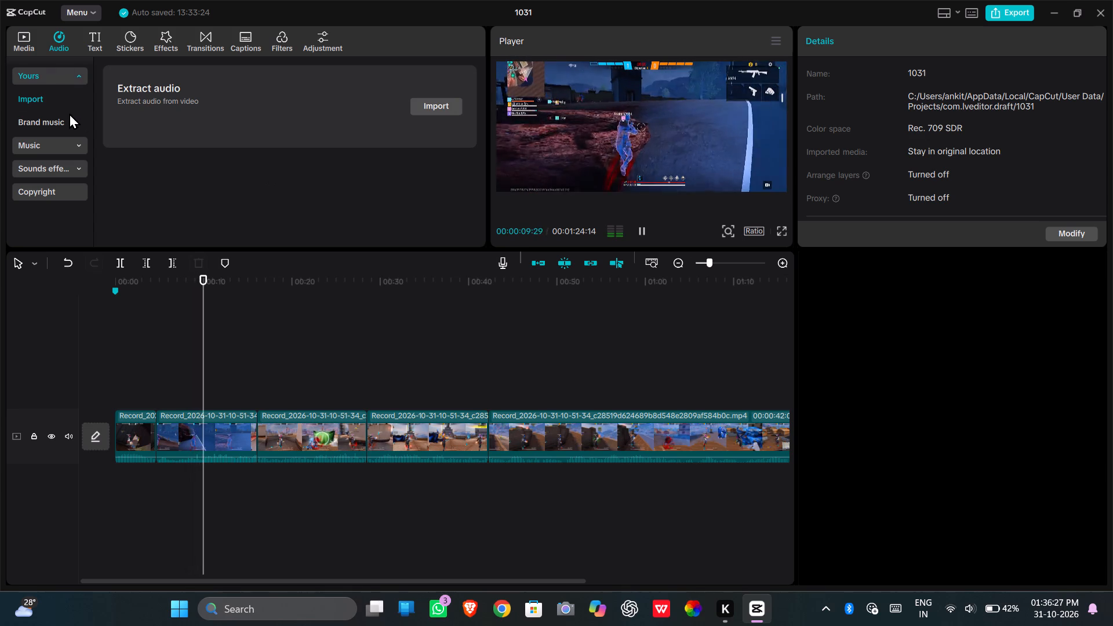
left_click(62, 119)
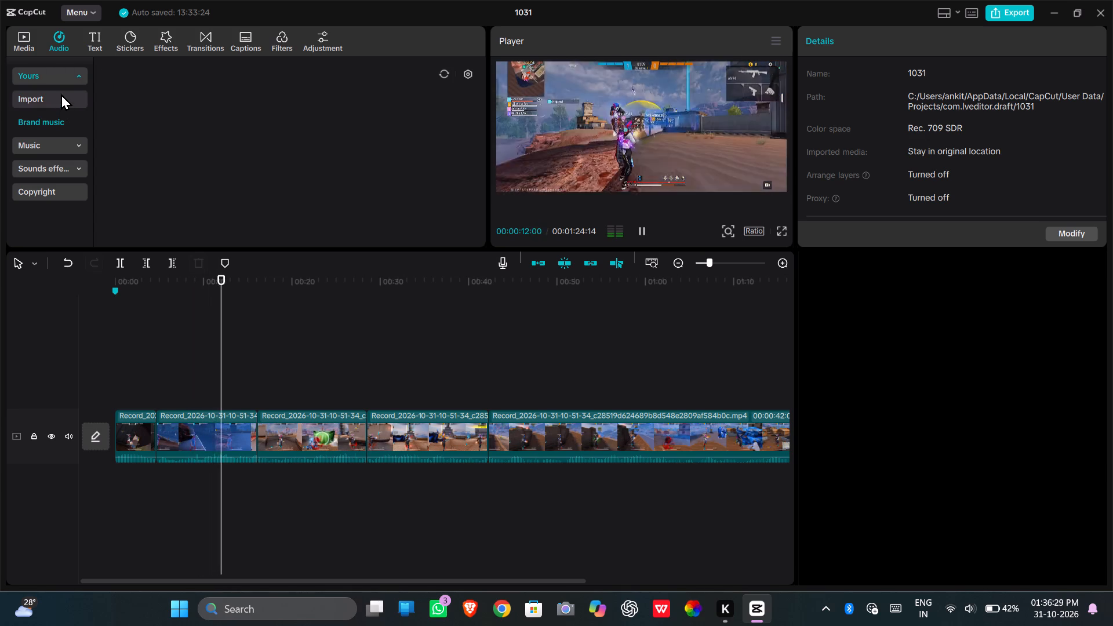
left_click(61, 94)
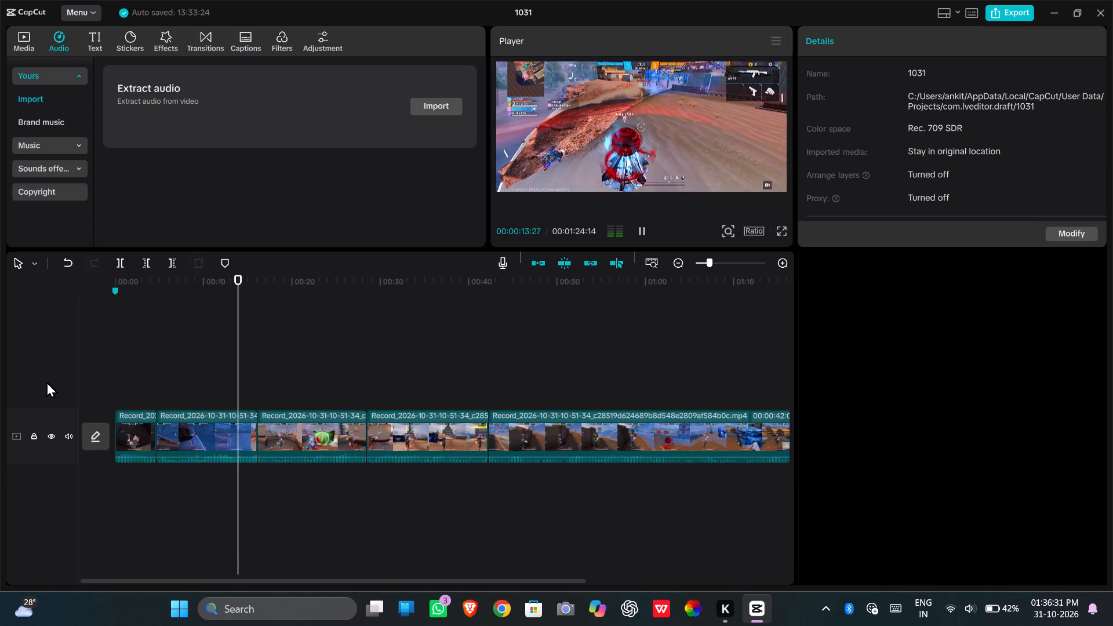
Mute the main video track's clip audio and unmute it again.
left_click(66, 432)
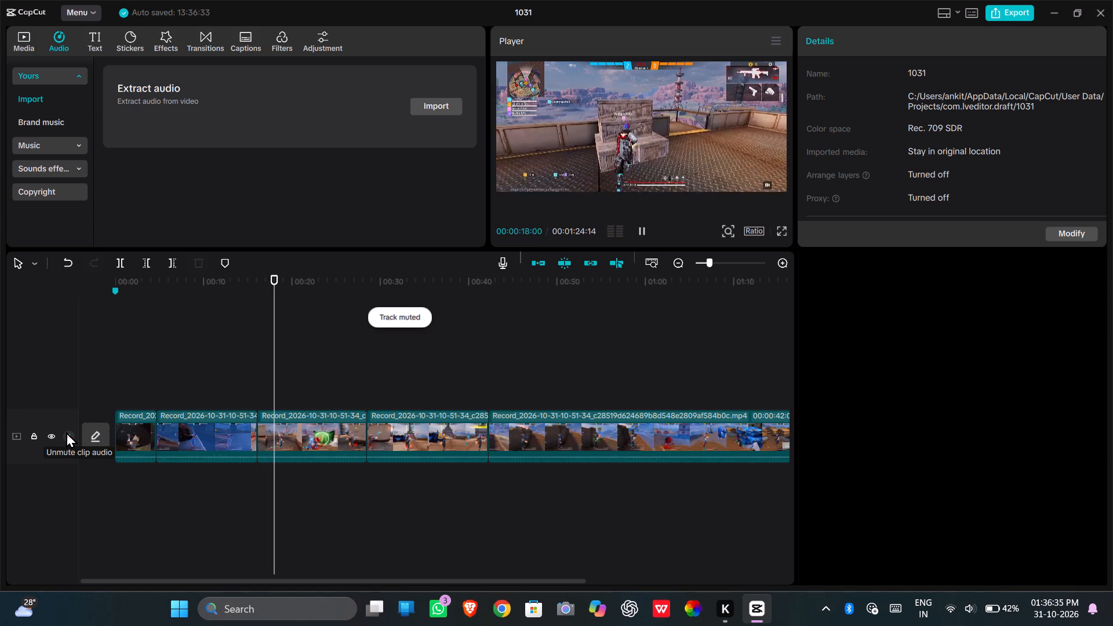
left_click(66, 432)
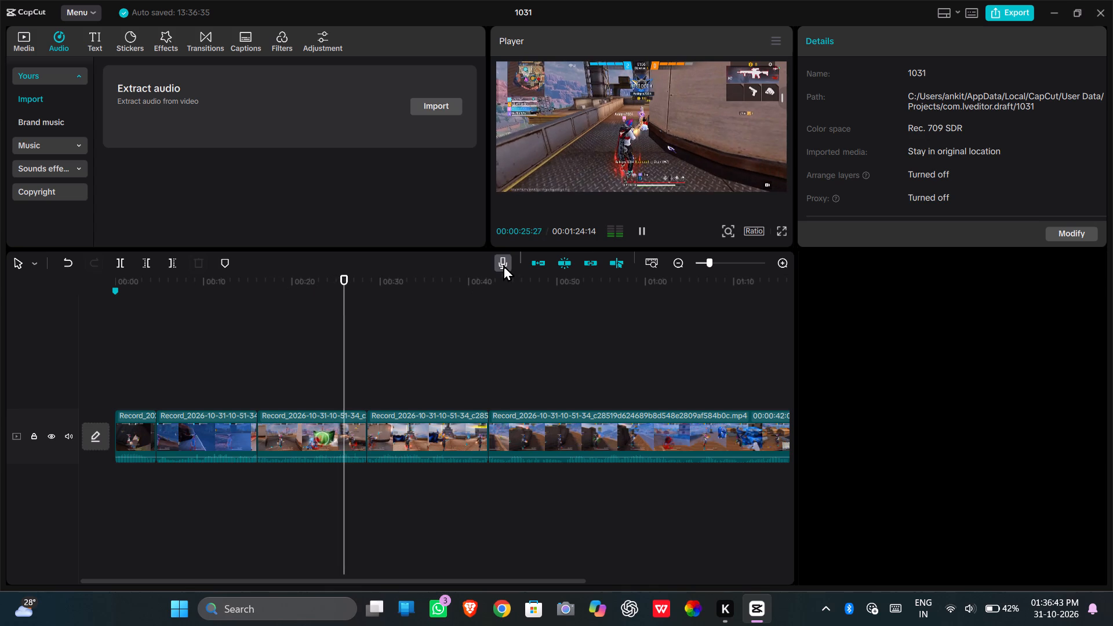
Extract audio from the Zaalima song, an M4A file in the Downloads folder.
left_click(437, 100)
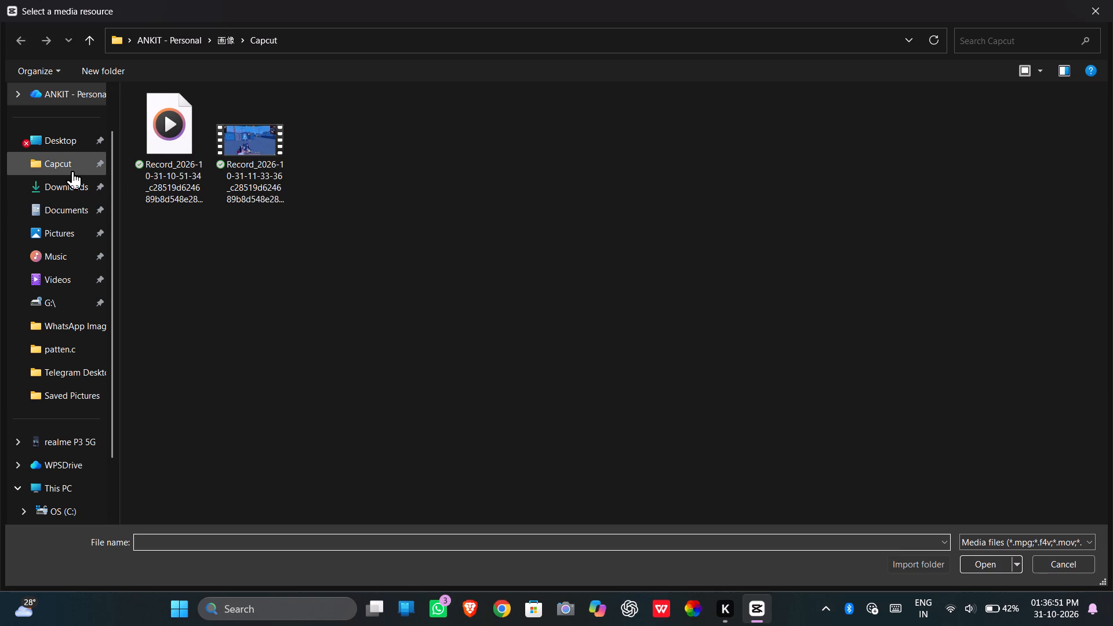
left_click(58, 250)
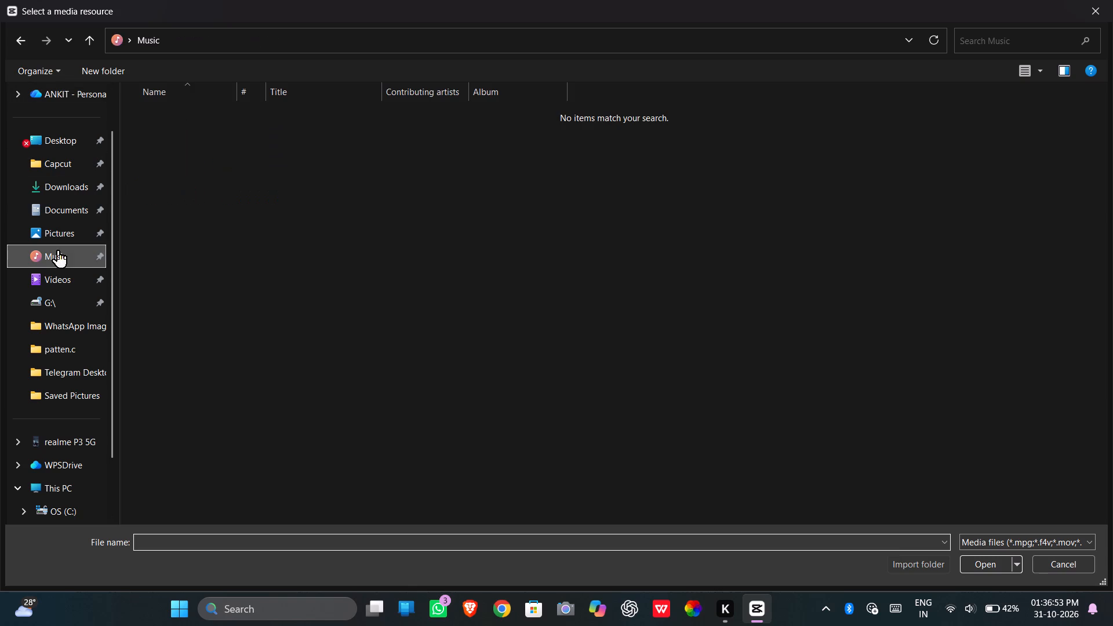
left_click(329, 203)
left_click(329, 203)
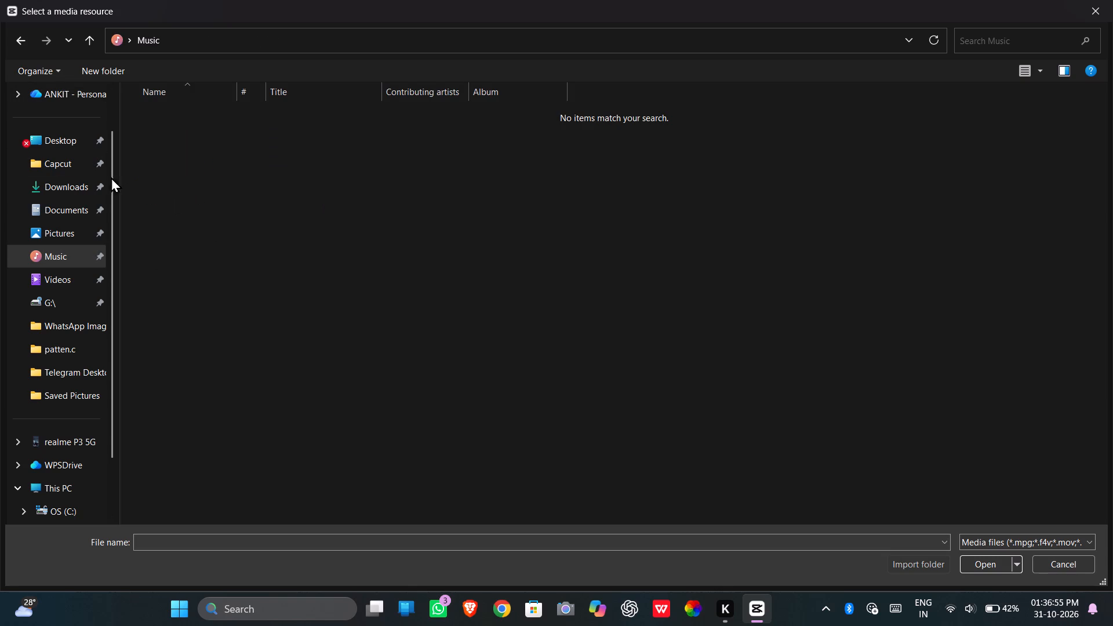
left_click(77, 168)
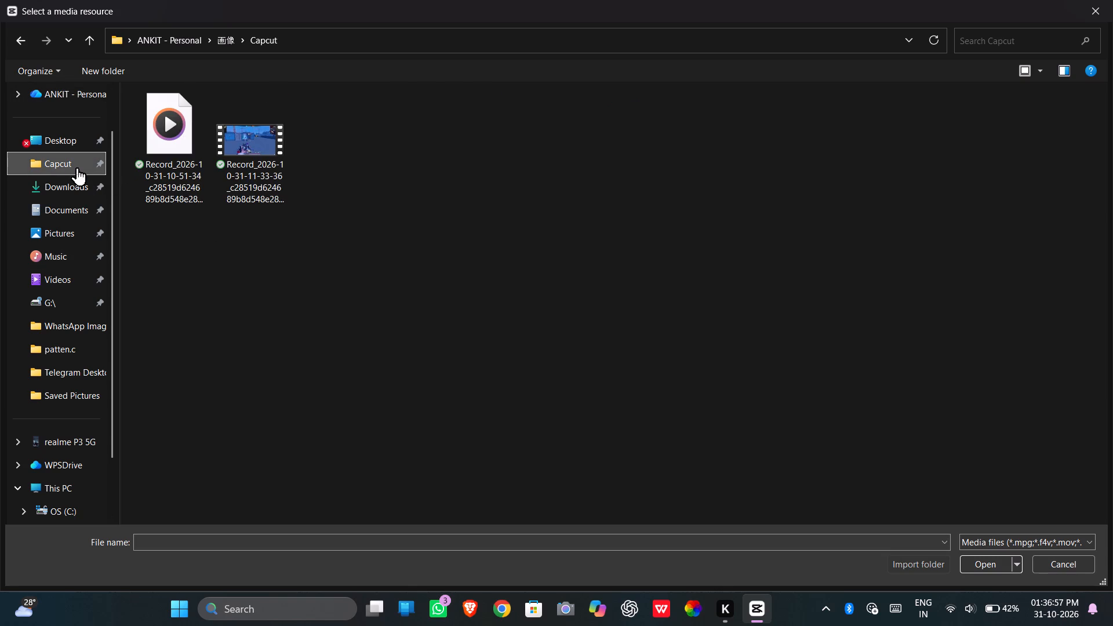
left_click(253, 281)
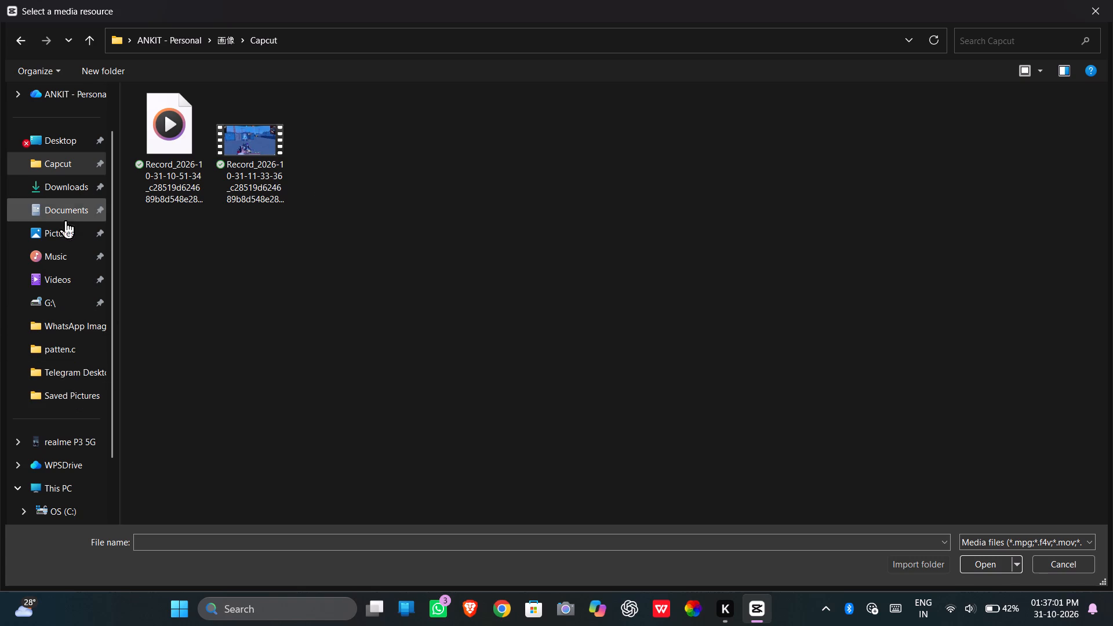
left_click(75, 188)
left_click(206, 122)
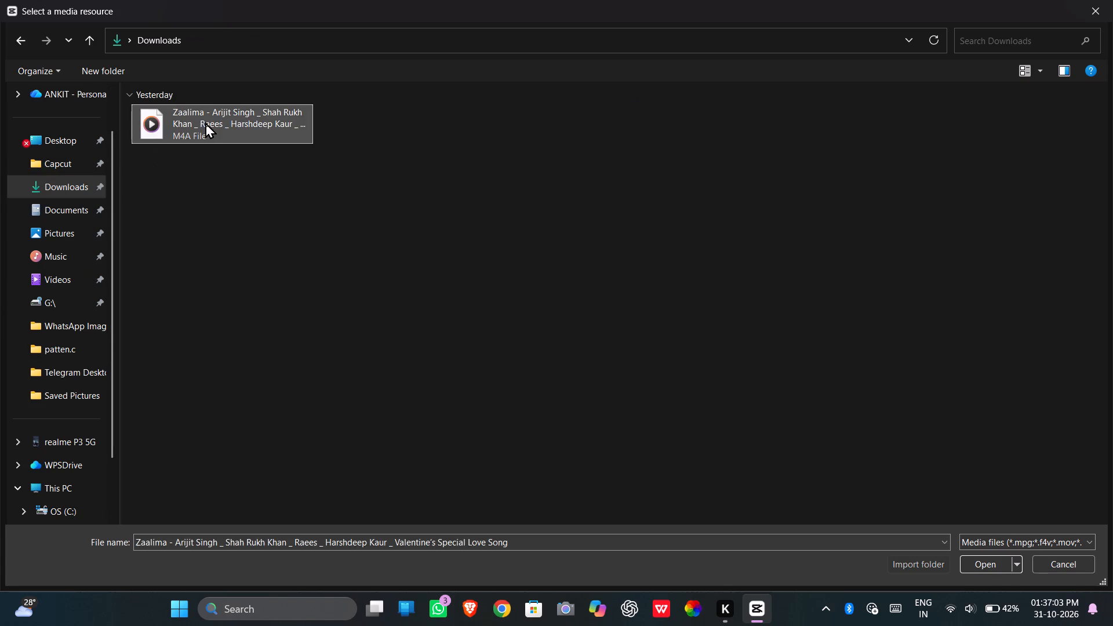
left_click(986, 563)
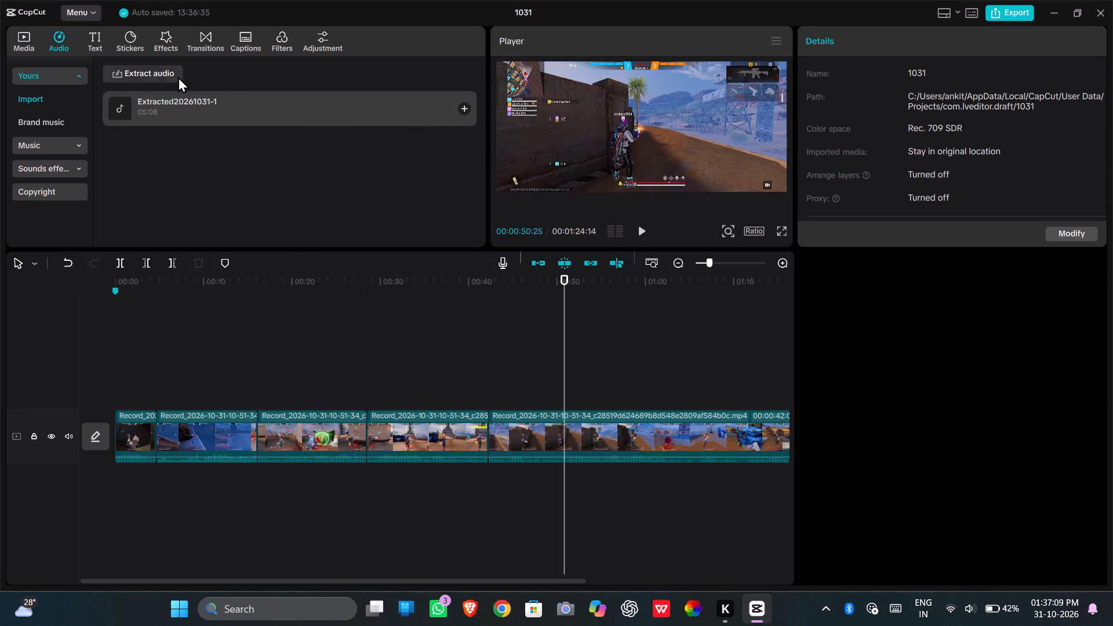
Extract audio from the Free Fire Battlegrounds OST Old Theme Song 1 Hour file in the realme P3 5G phone's Music folder.
left_click(151, 75)
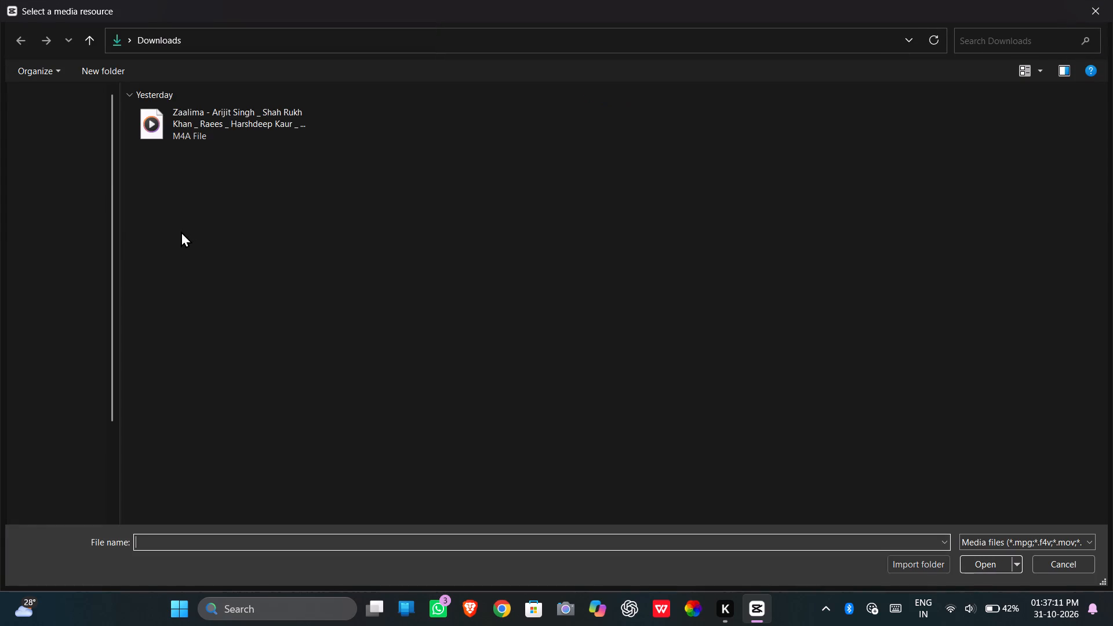
scroll(41, 358, "up", 1)
scroll(41, 358, "down", 1)
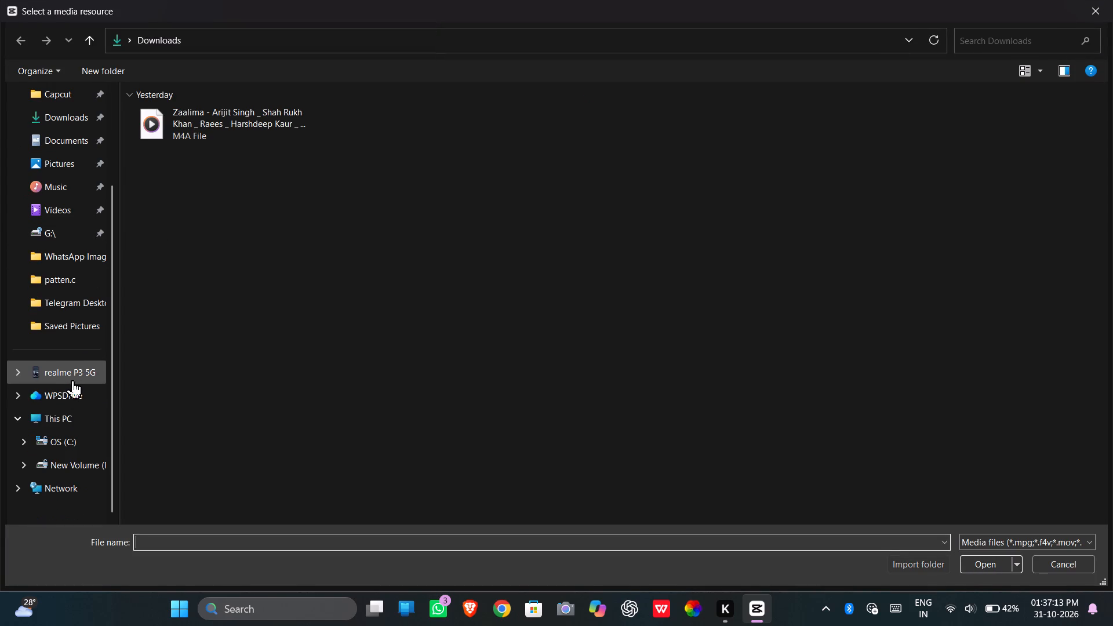
left_click(74, 378)
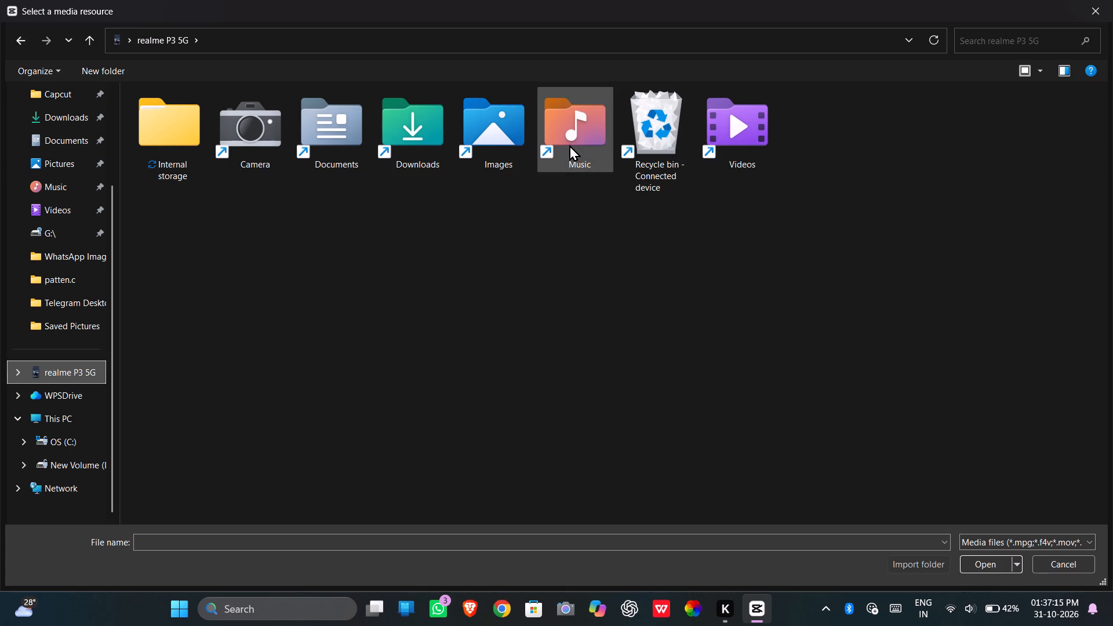
left_click(569, 142)
left_click(569, 142)
double_click(569, 142)
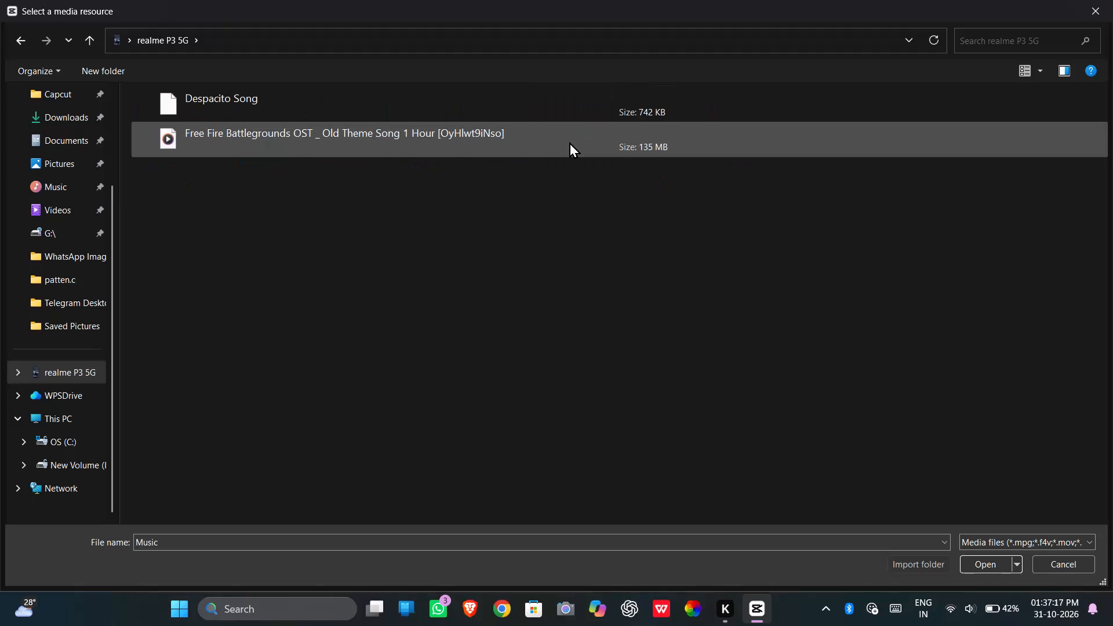
left_click(390, 133)
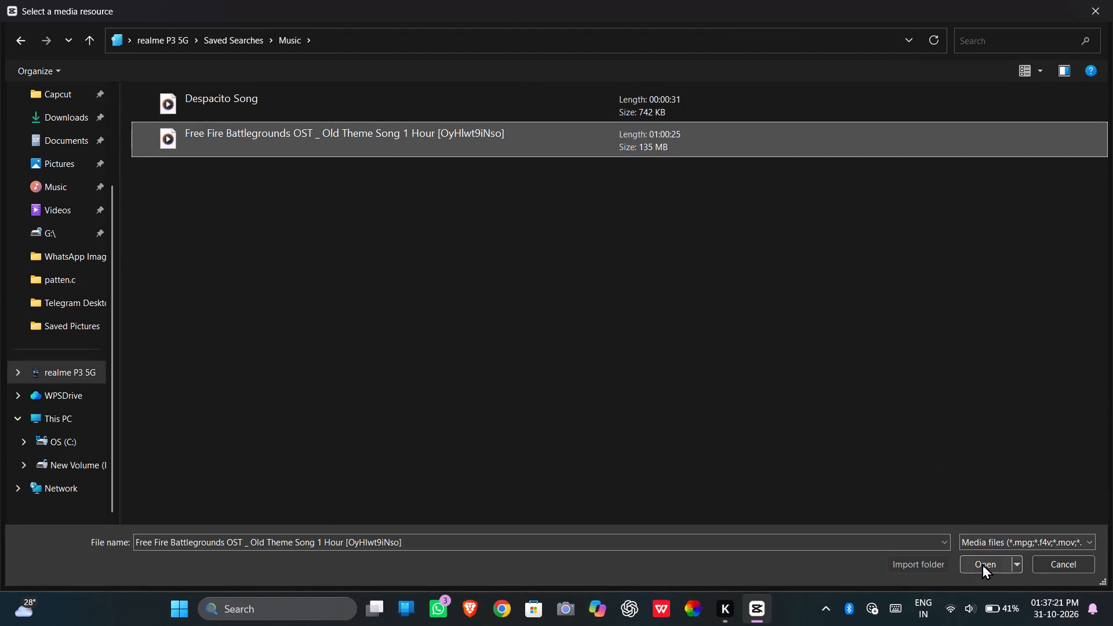
left_click(982, 563)
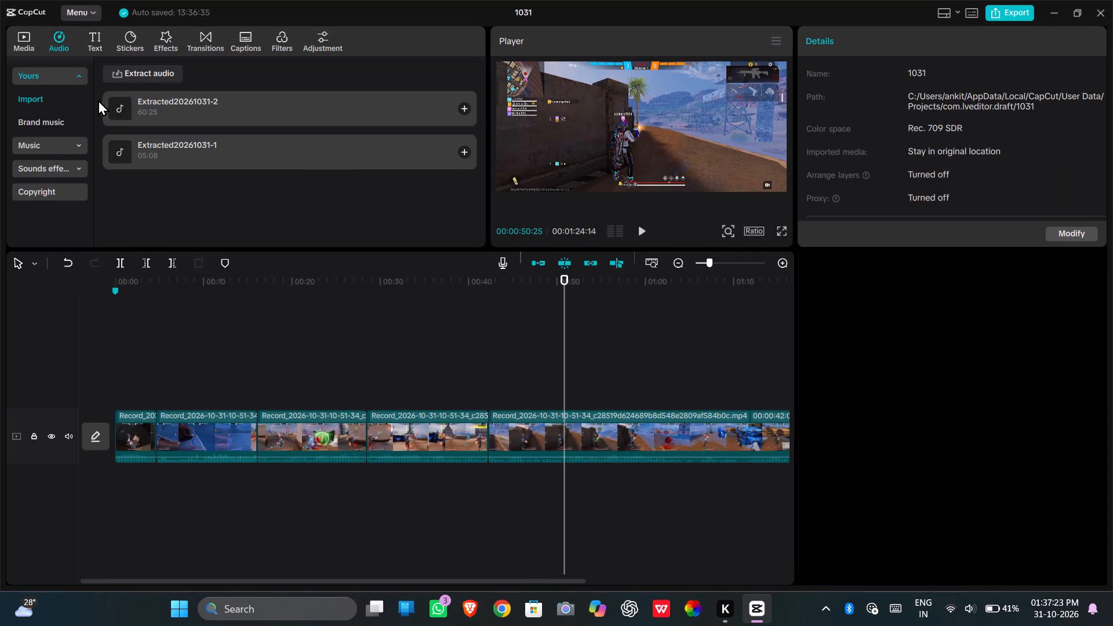
Extract audio from the Despacito Song file in the realme P3 5G phone's Music folder.
left_click(127, 70)
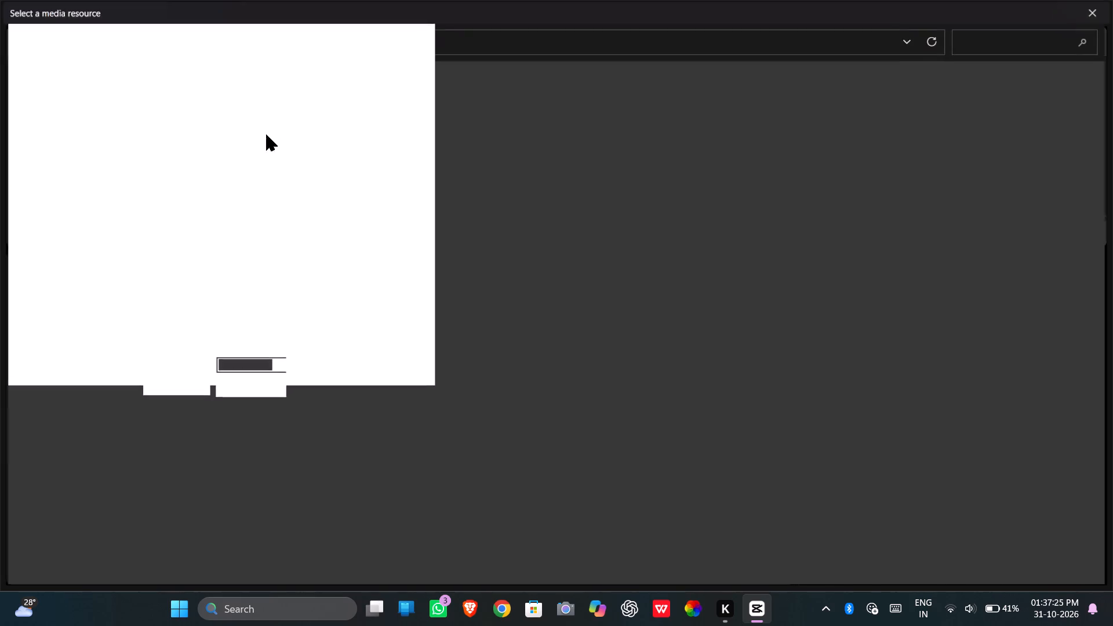
left_click(271, 104)
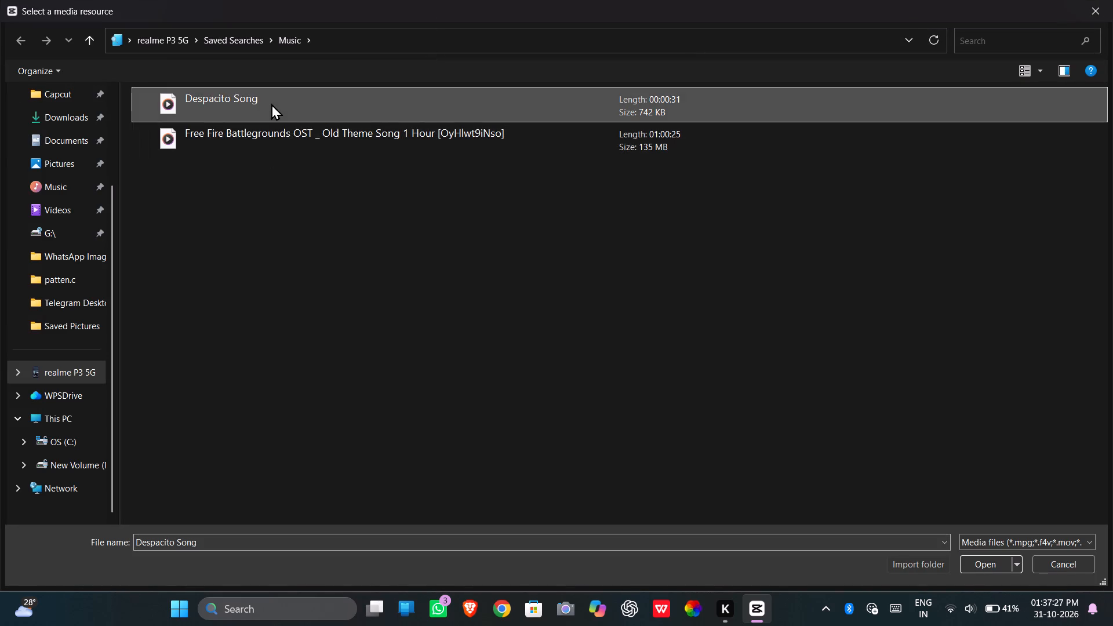
left_click(64, 101)
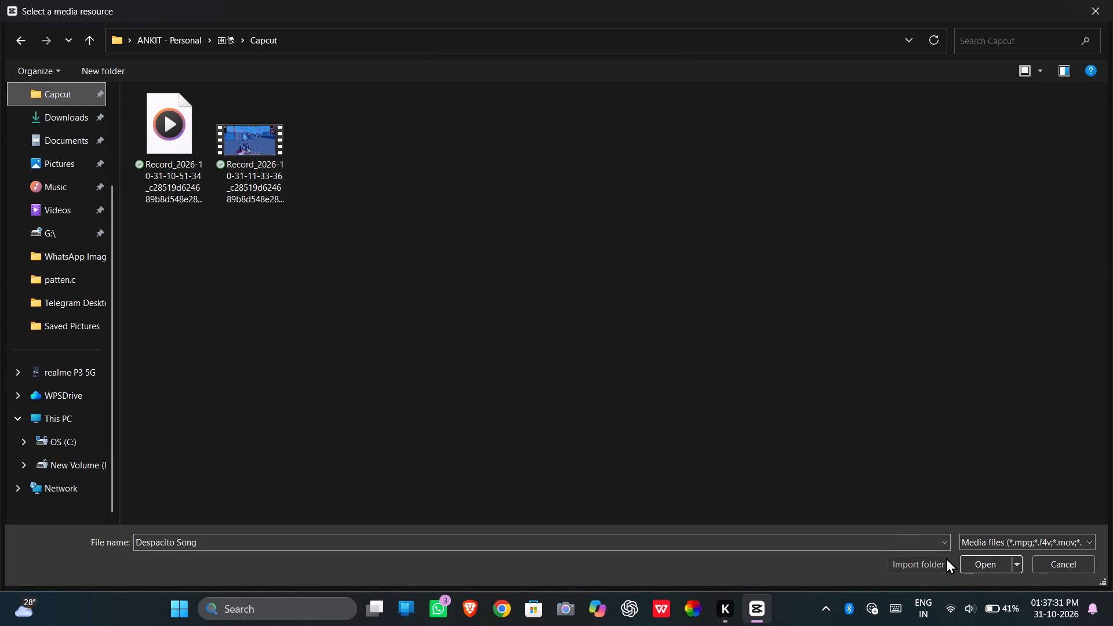
left_click(965, 562)
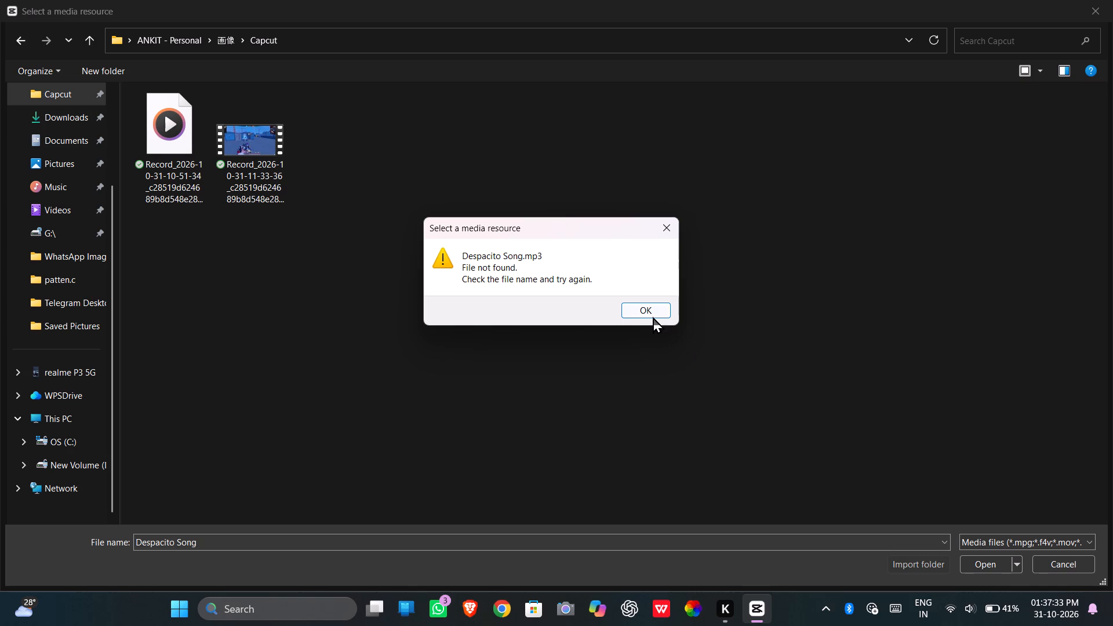
left_click(645, 306)
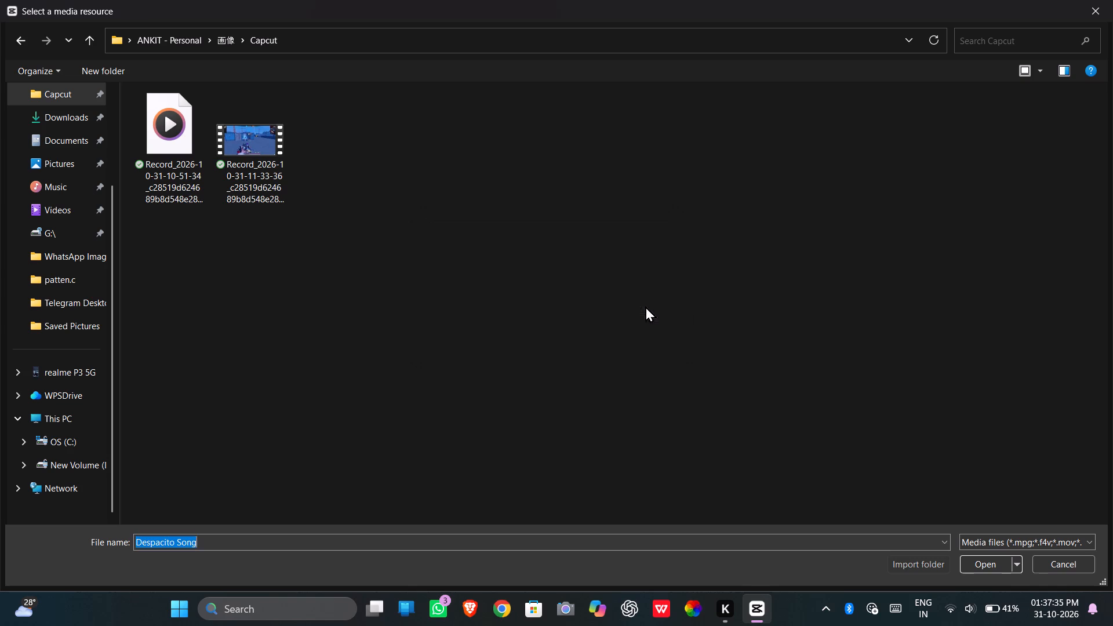
left_click(72, 373)
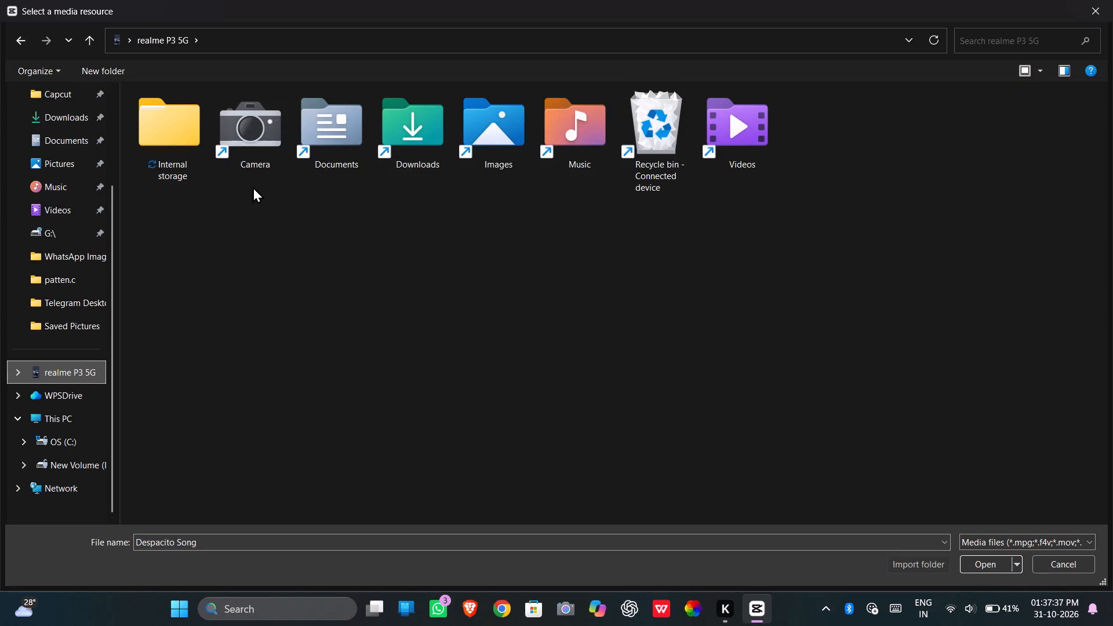
double_click(572, 140)
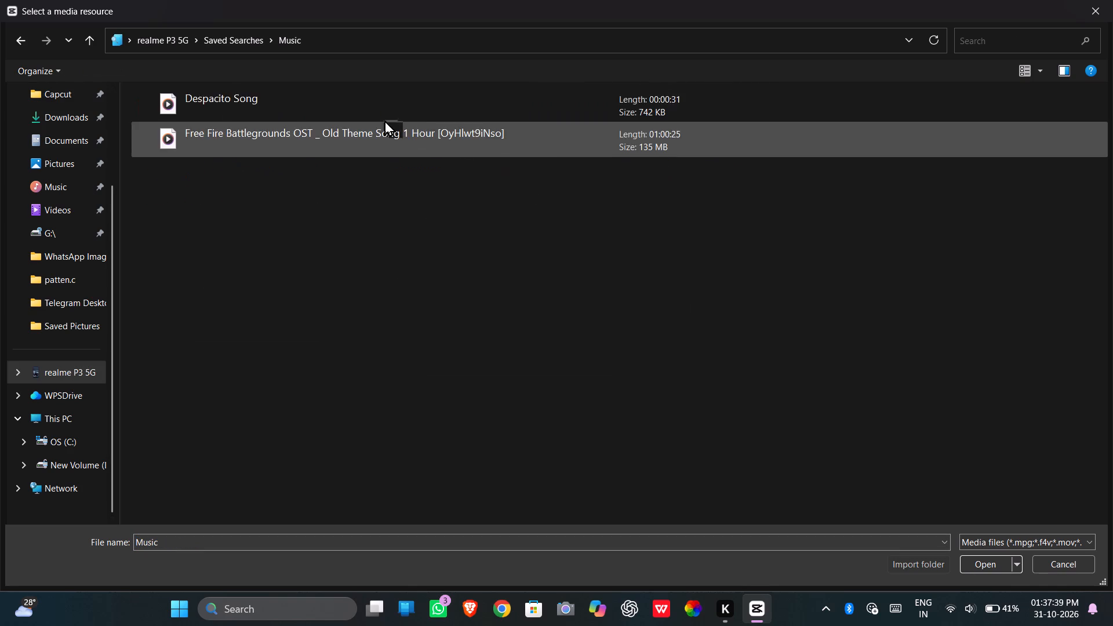
left_click(354, 100)
left_click(976, 563)
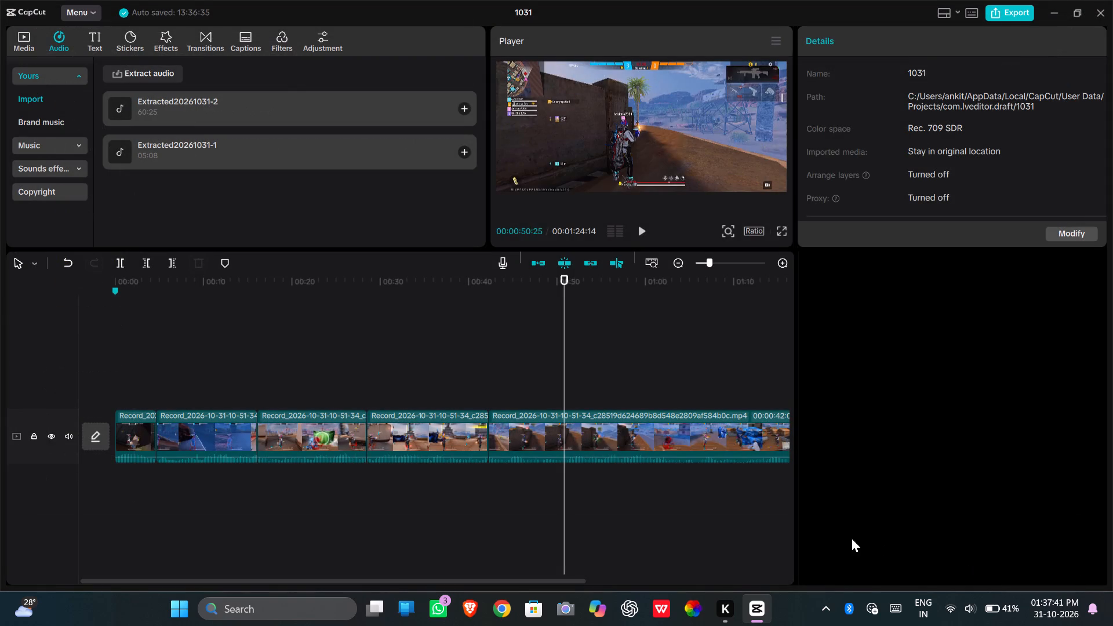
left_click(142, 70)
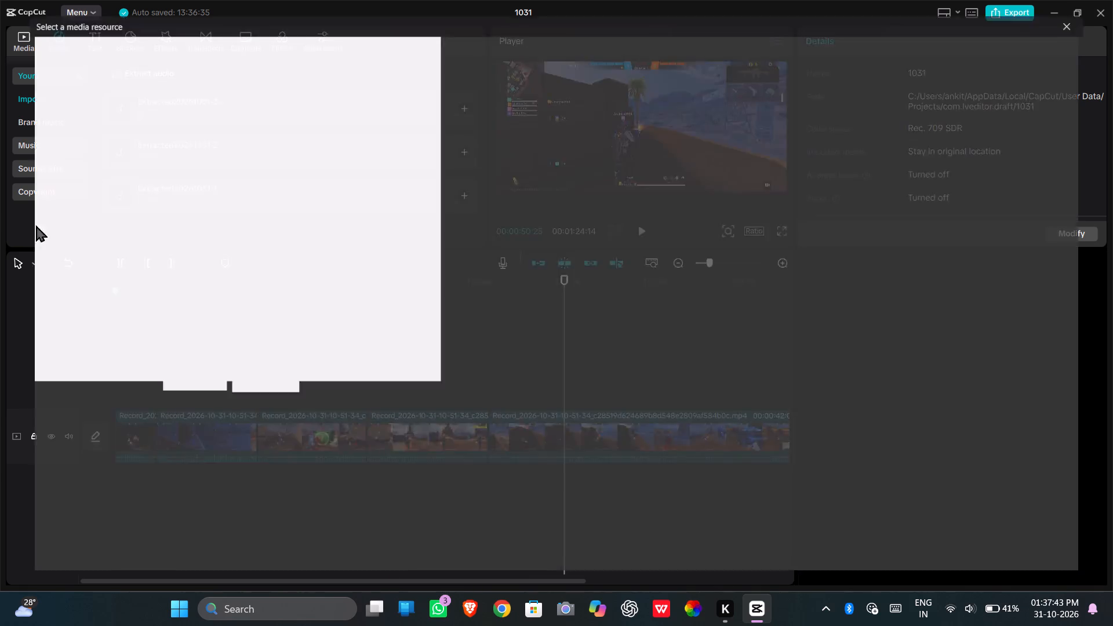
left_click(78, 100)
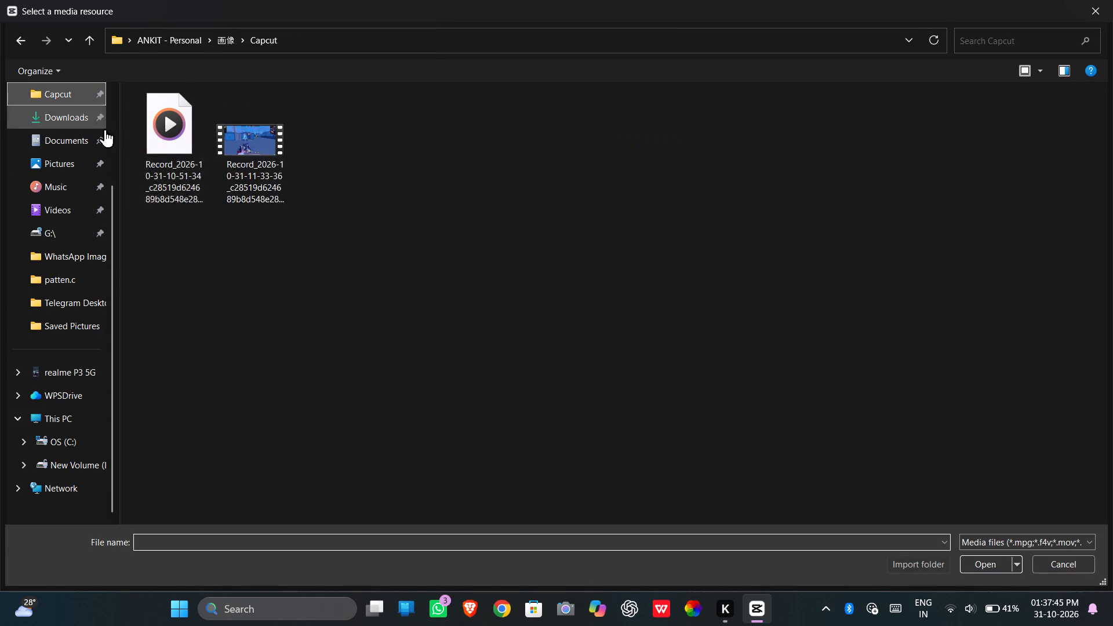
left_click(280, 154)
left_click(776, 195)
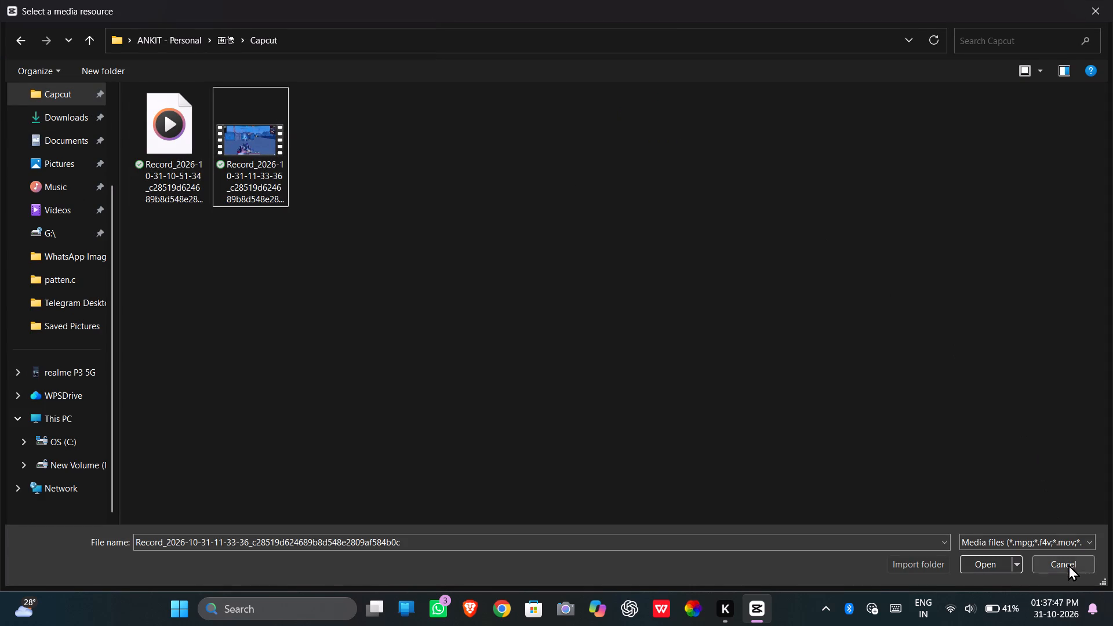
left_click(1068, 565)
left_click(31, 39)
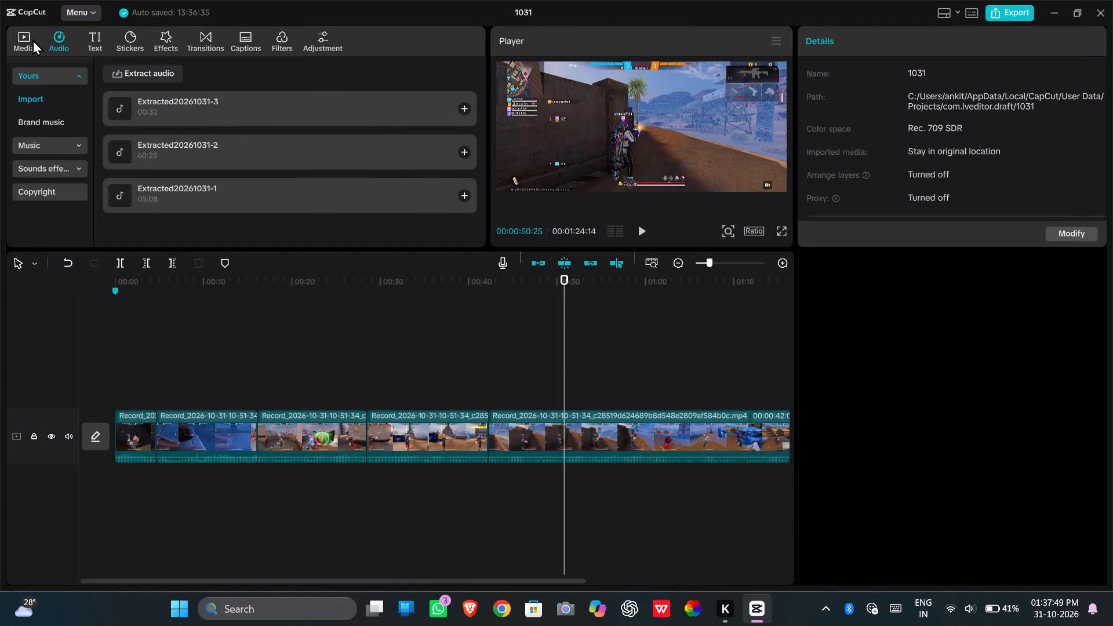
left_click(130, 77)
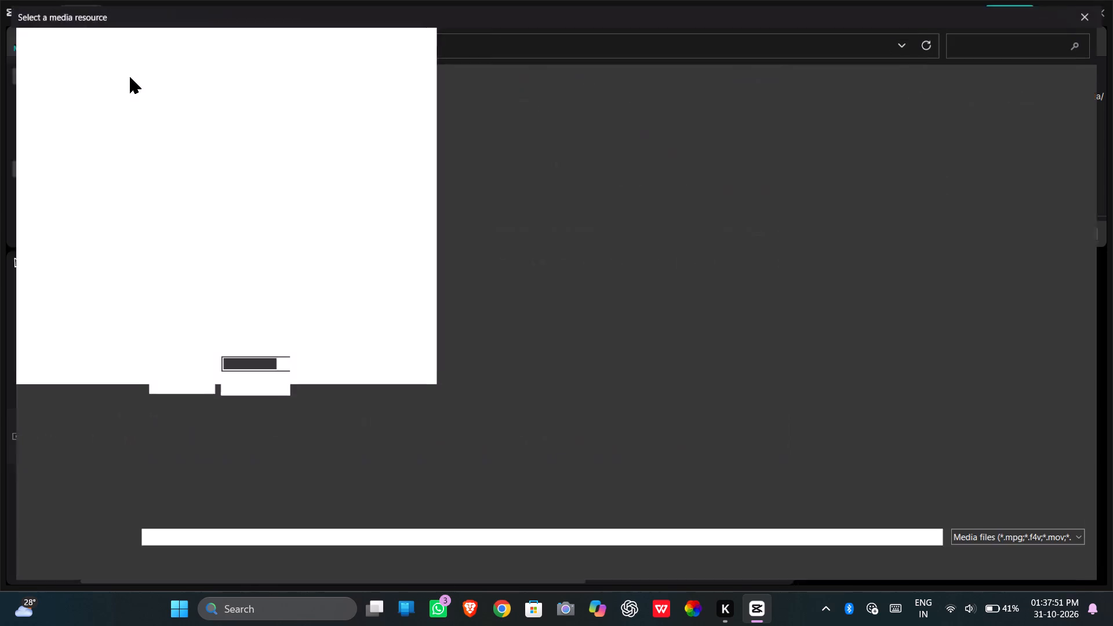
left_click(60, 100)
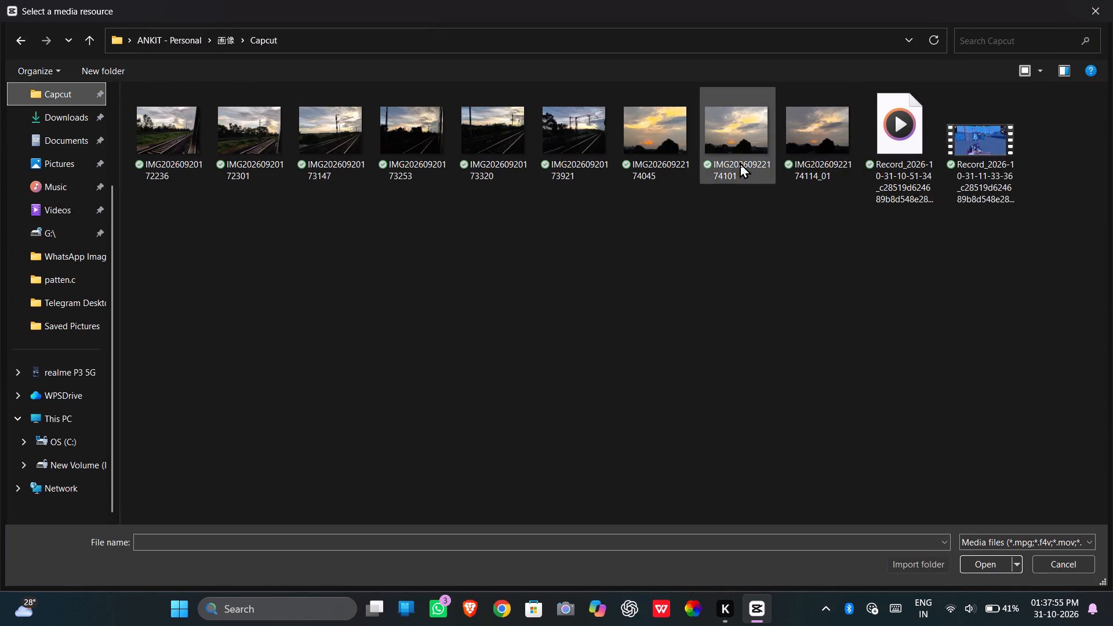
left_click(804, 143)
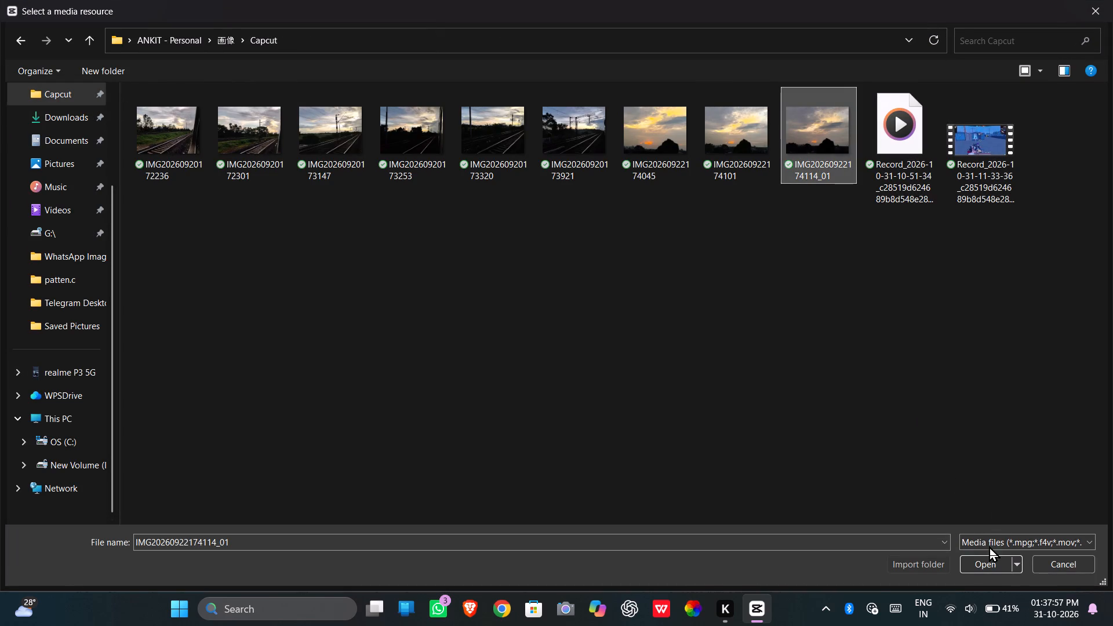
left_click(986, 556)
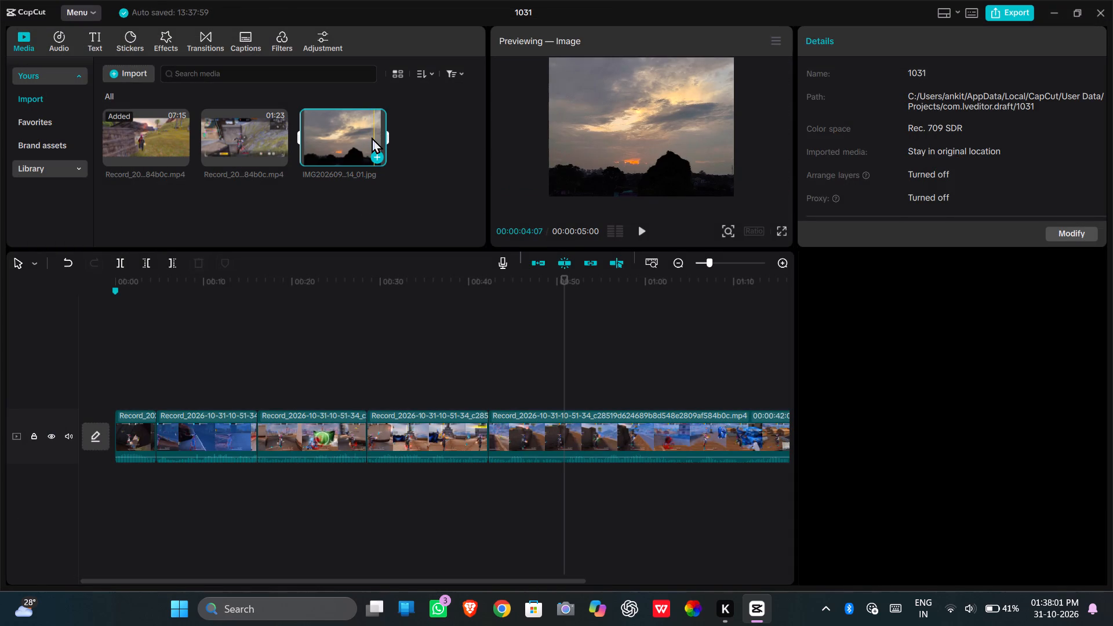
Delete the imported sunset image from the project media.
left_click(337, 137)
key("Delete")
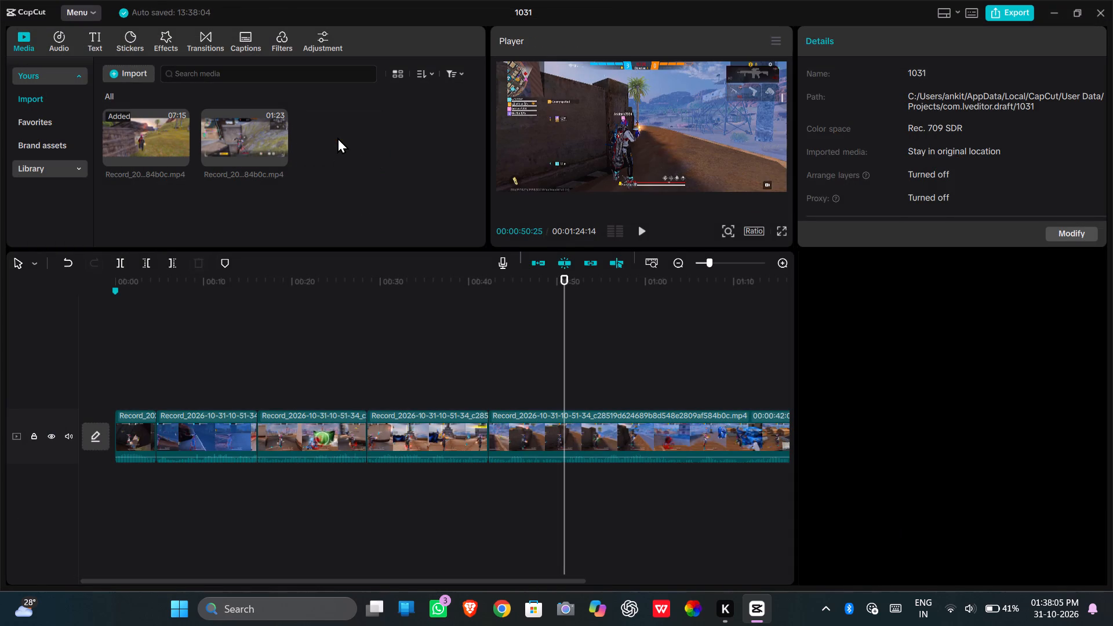
Return the playhead to 00:00:00:00 and preview the extracted Free Fire theme and Despacito audio.
left_click(119, 362)
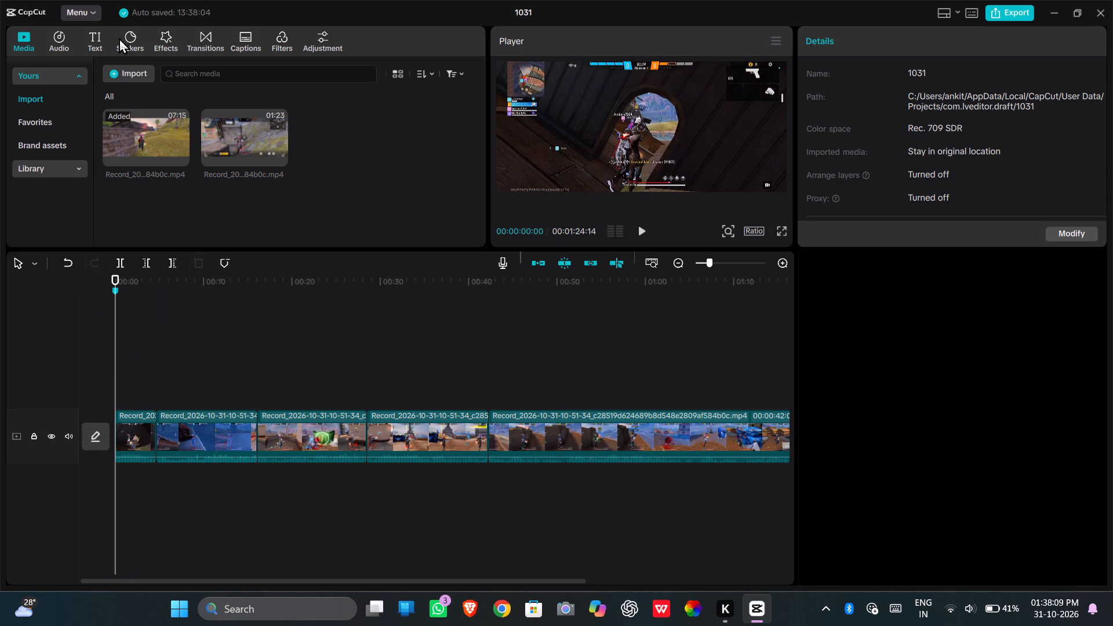
left_click(57, 39)
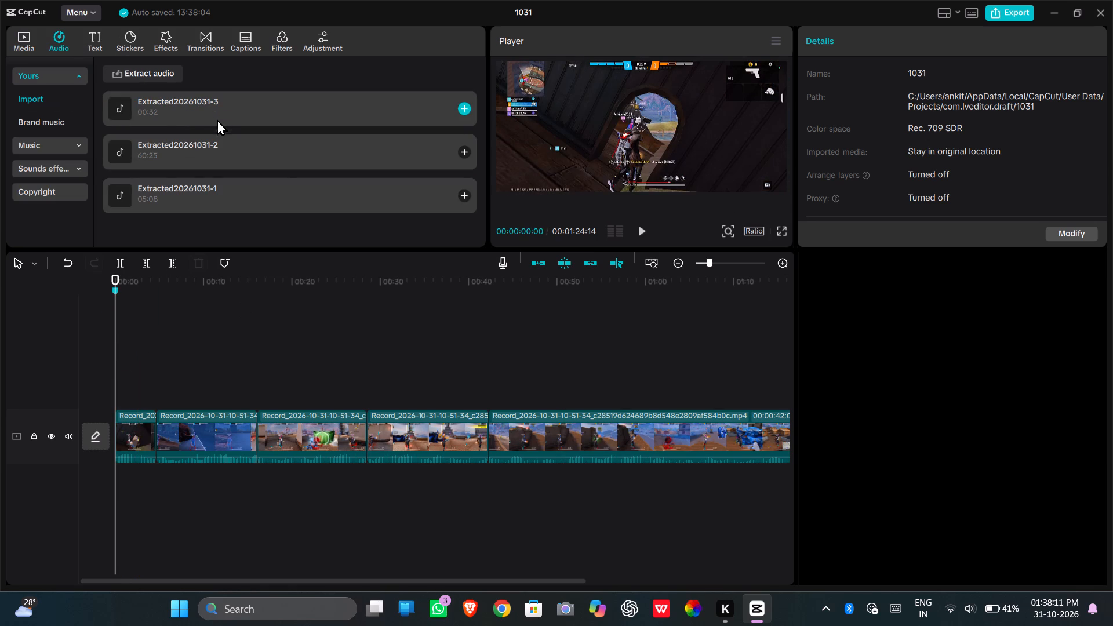
left_click(118, 152)
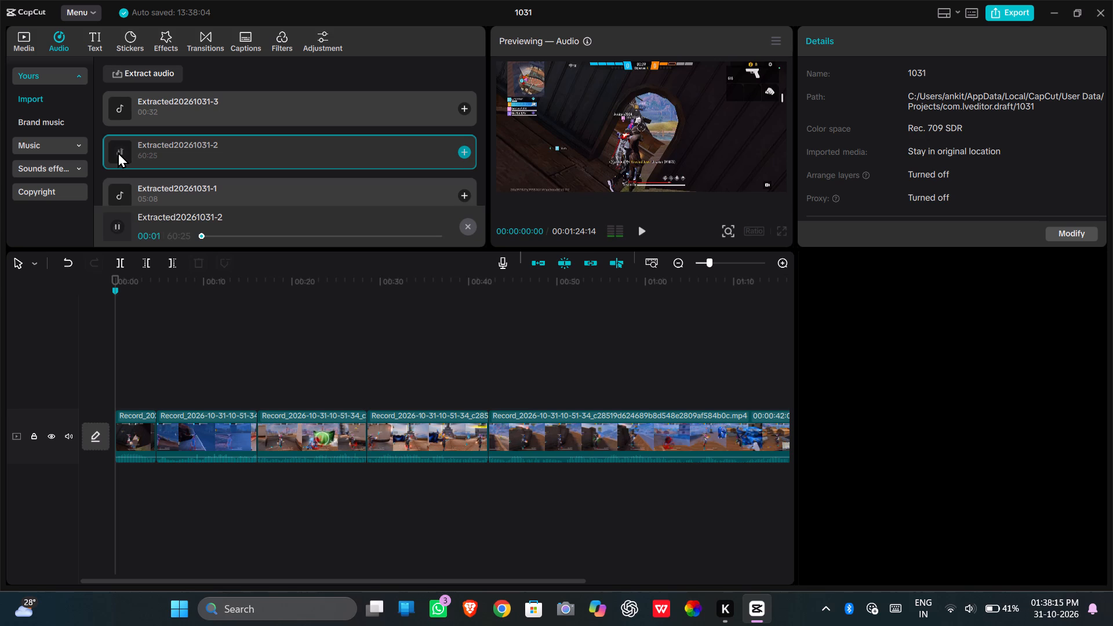
left_click(123, 104)
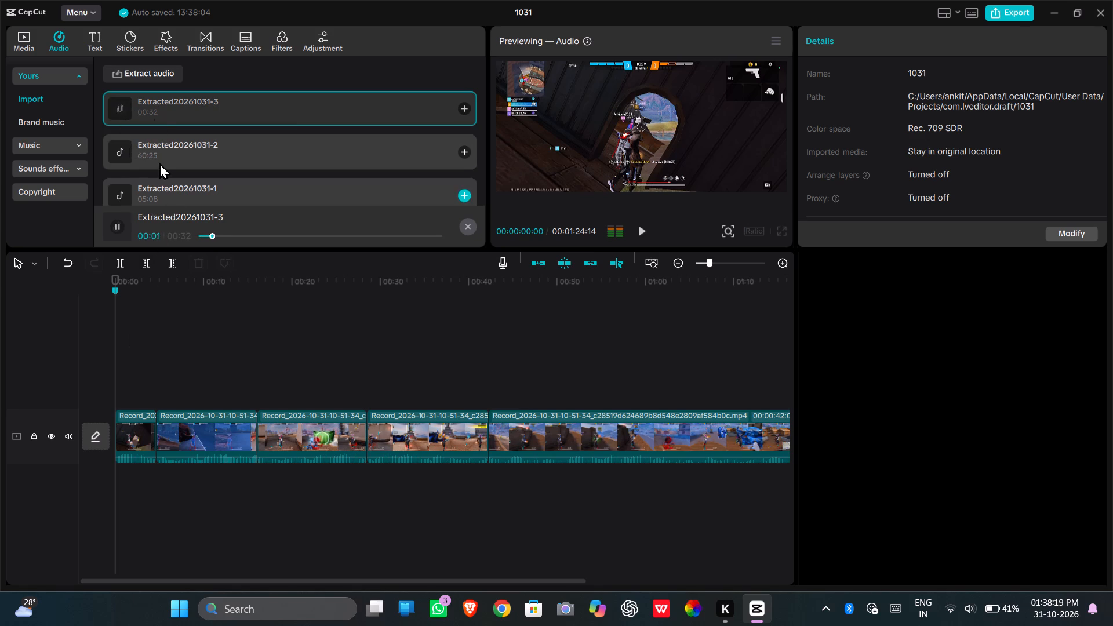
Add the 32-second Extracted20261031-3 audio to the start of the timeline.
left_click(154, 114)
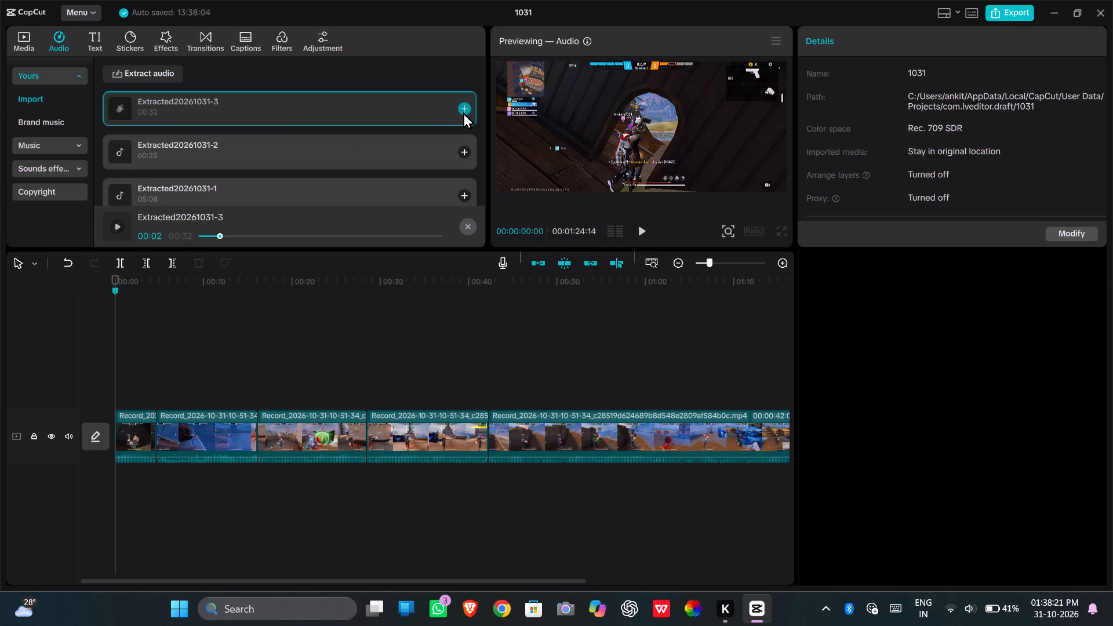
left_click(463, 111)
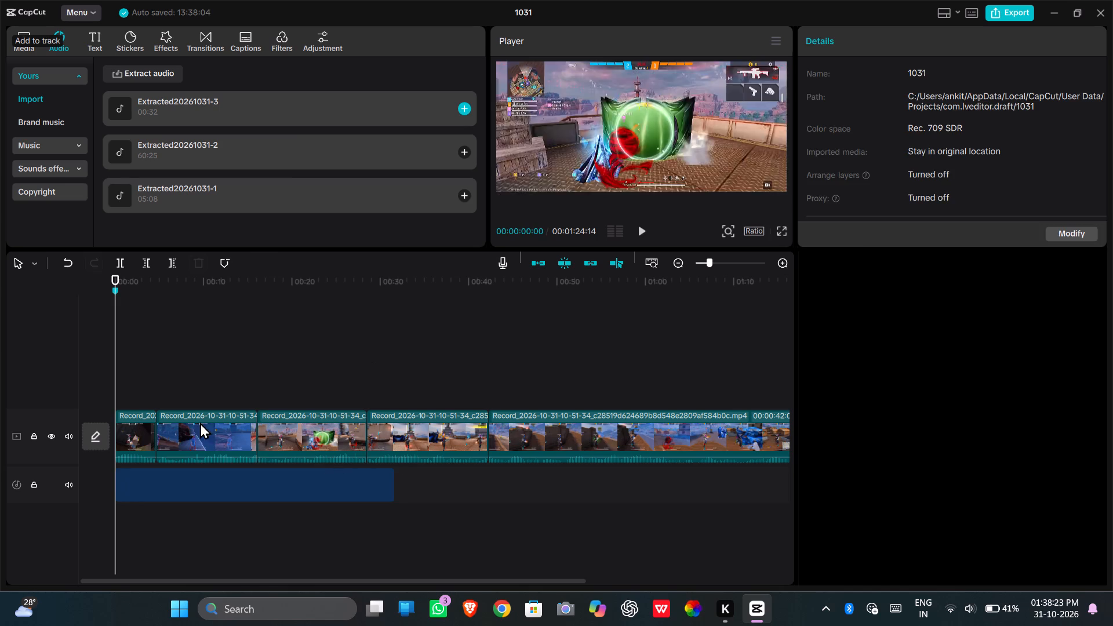
Play the timeline with the added audio and mute the original sound of the gameplay video track.
left_click(645, 230)
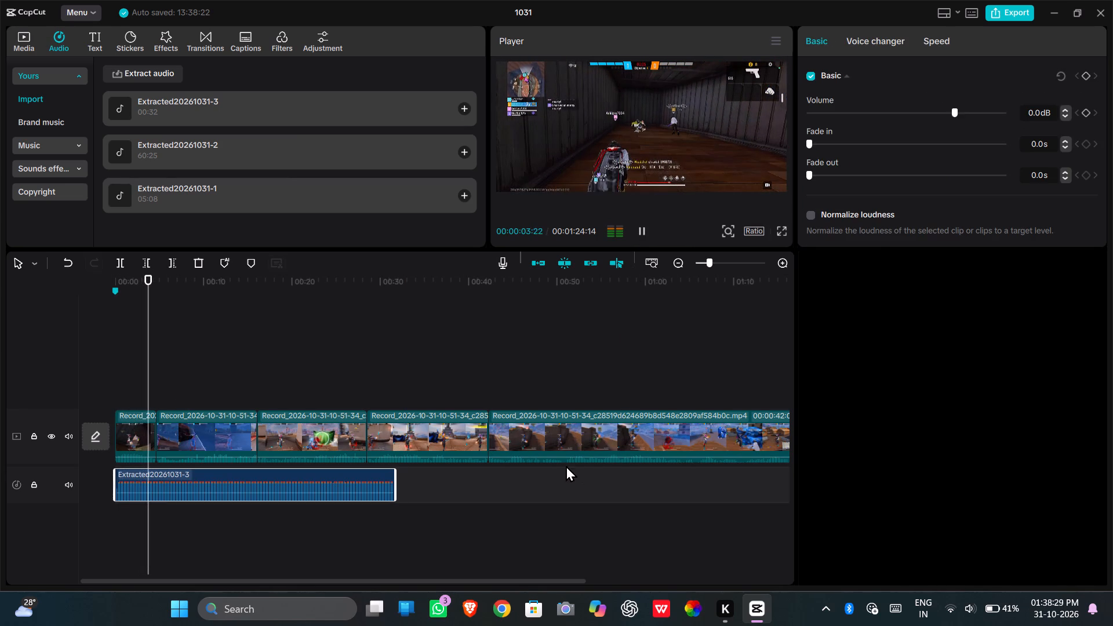
left_click(68, 435)
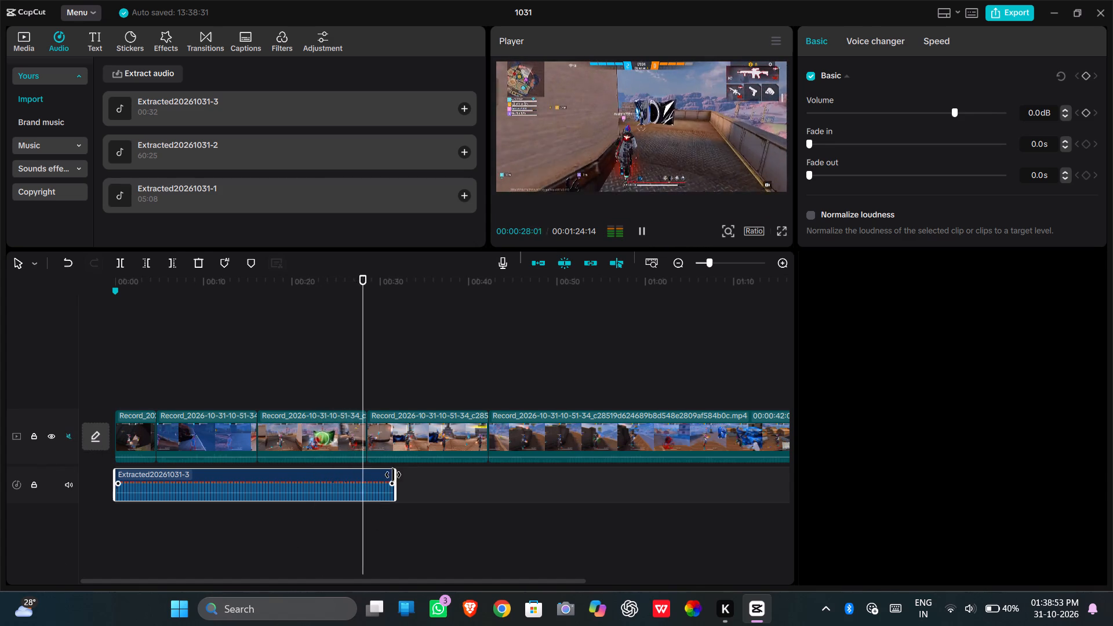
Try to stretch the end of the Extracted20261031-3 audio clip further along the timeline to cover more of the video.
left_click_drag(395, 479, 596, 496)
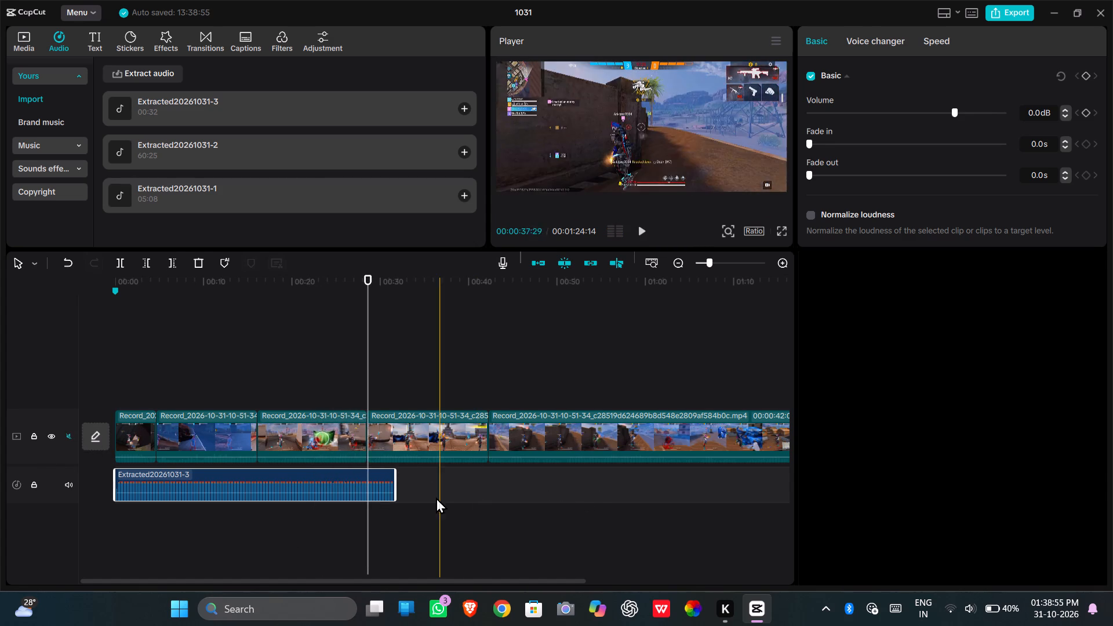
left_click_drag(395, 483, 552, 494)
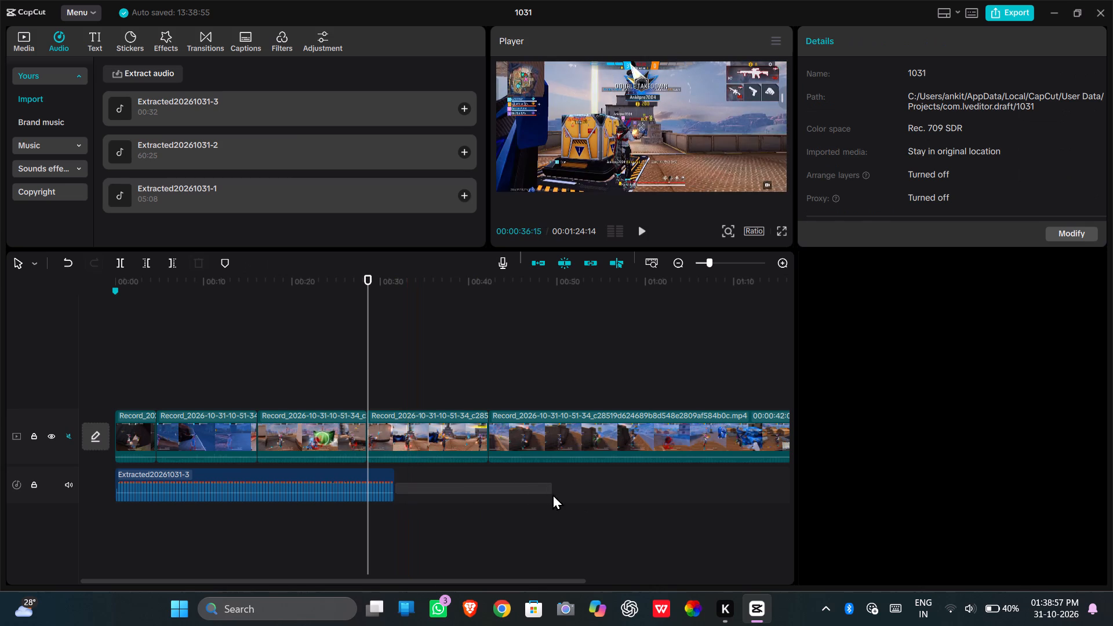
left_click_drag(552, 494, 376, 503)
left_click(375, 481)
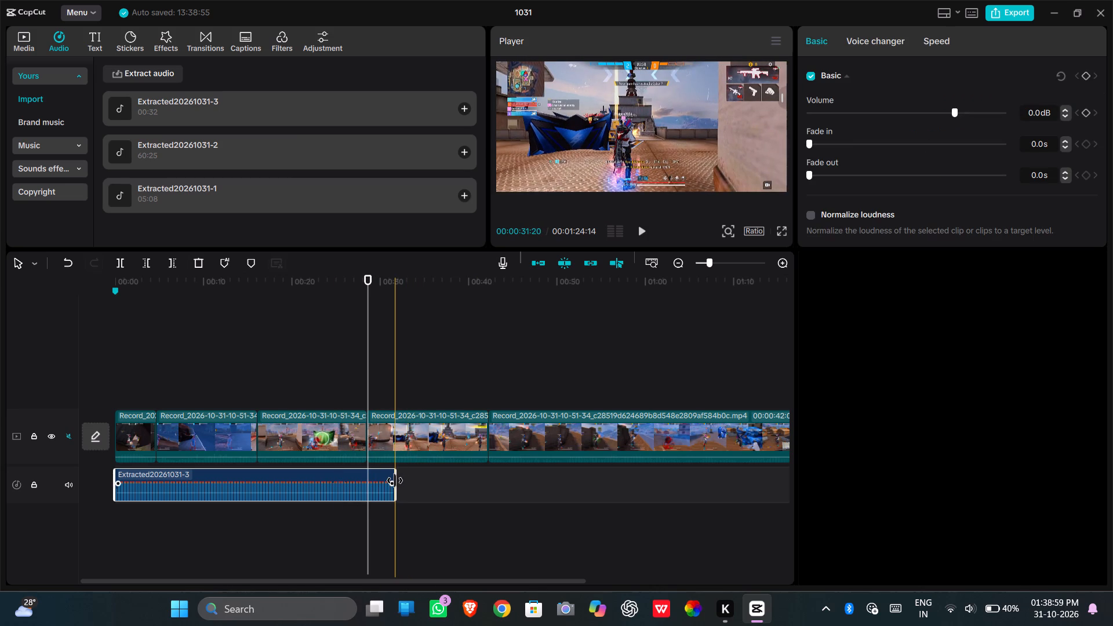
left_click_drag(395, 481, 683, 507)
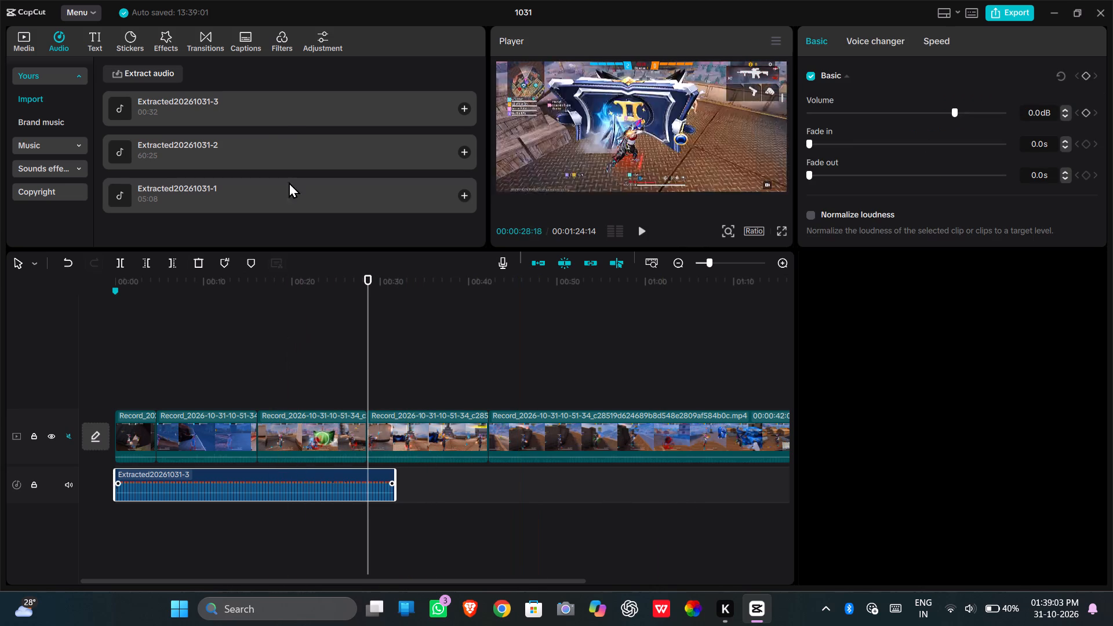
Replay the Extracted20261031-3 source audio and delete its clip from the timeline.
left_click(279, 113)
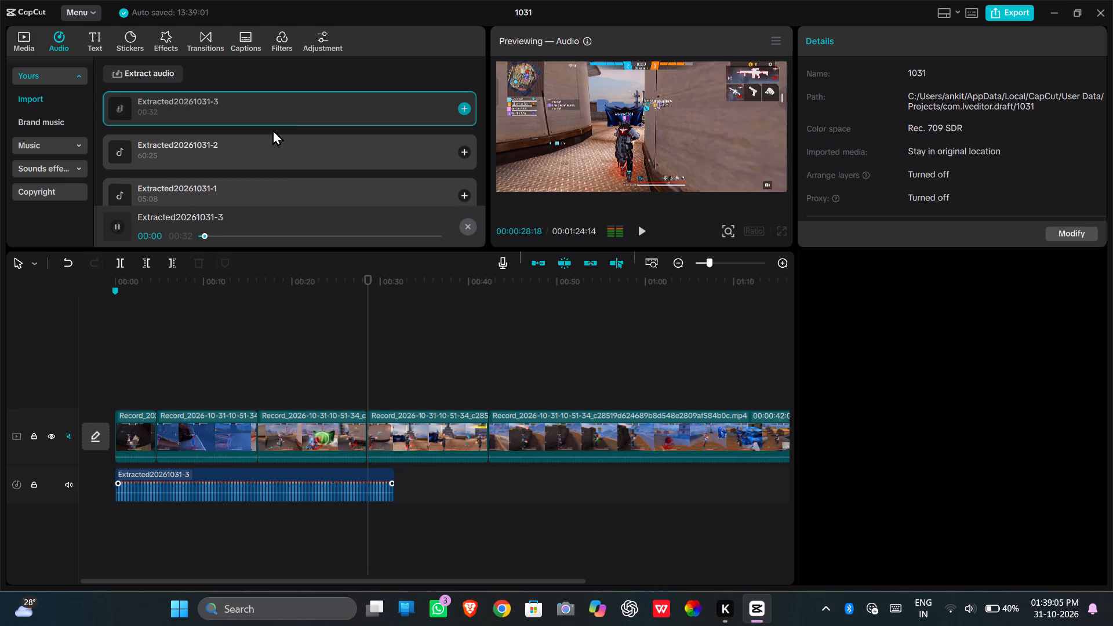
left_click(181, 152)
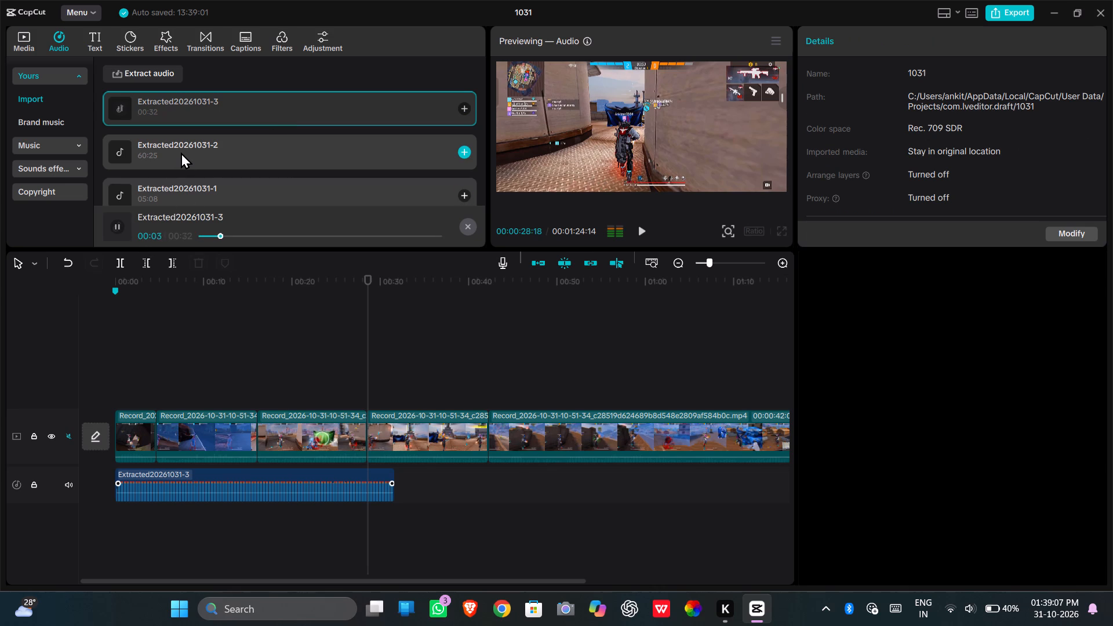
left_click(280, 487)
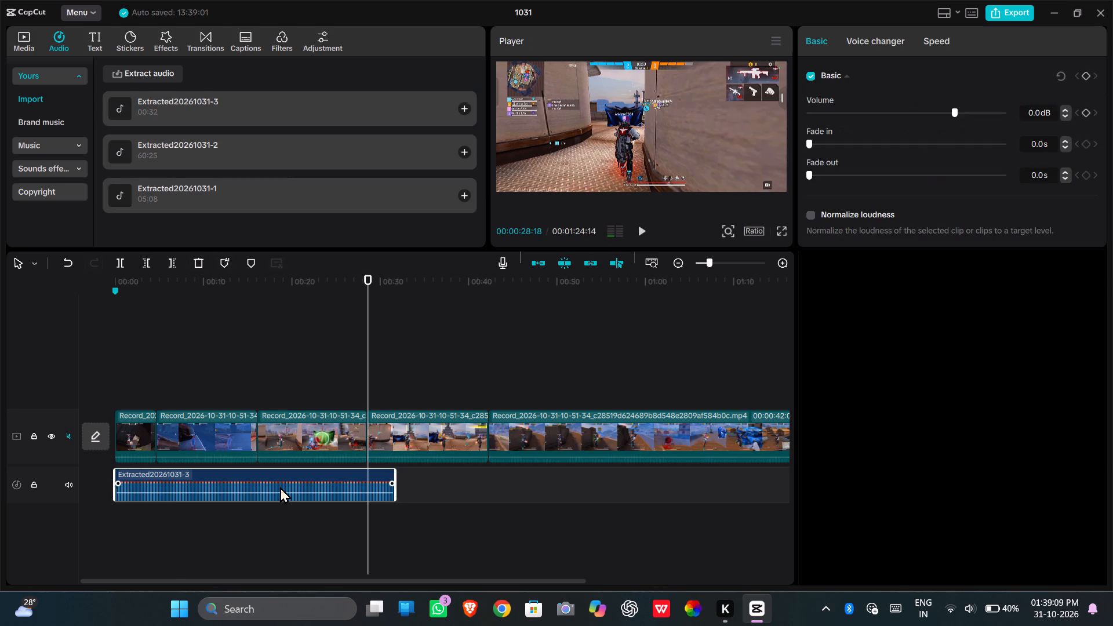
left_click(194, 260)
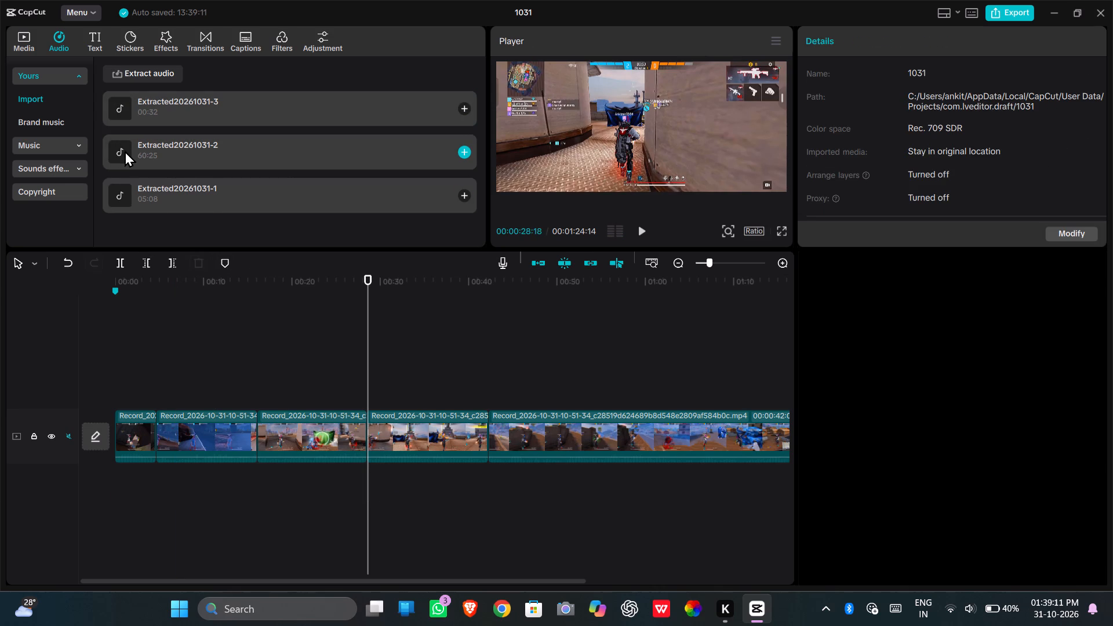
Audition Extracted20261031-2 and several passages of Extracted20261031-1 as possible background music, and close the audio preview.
left_click(125, 150)
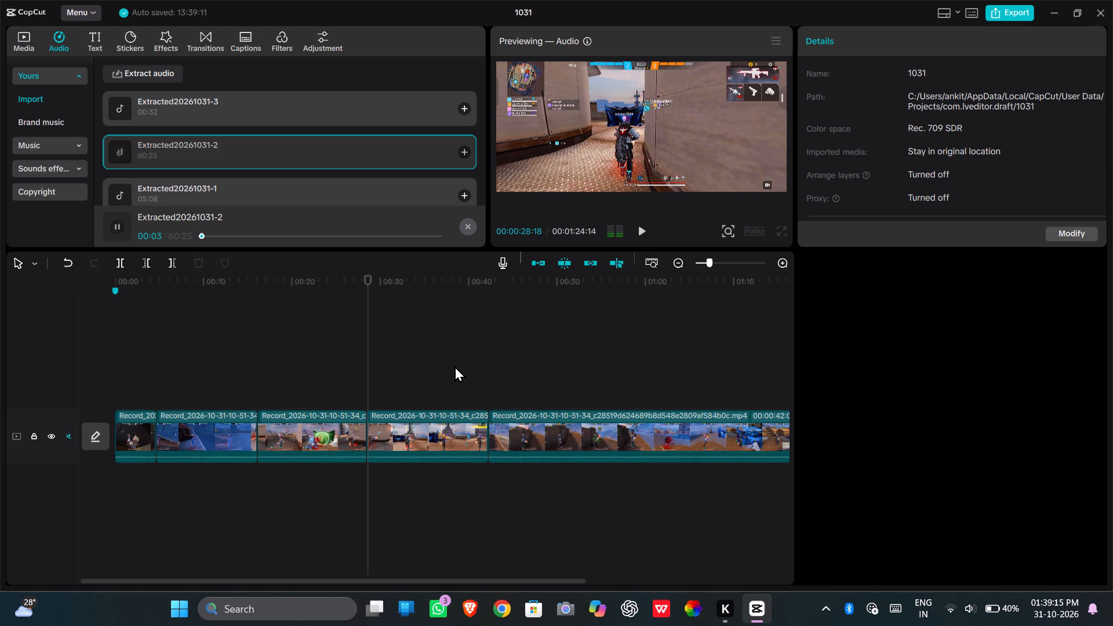
left_click(341, 195)
scroll(340, 192, "up", 1)
scroll(340, 192, "down", 1)
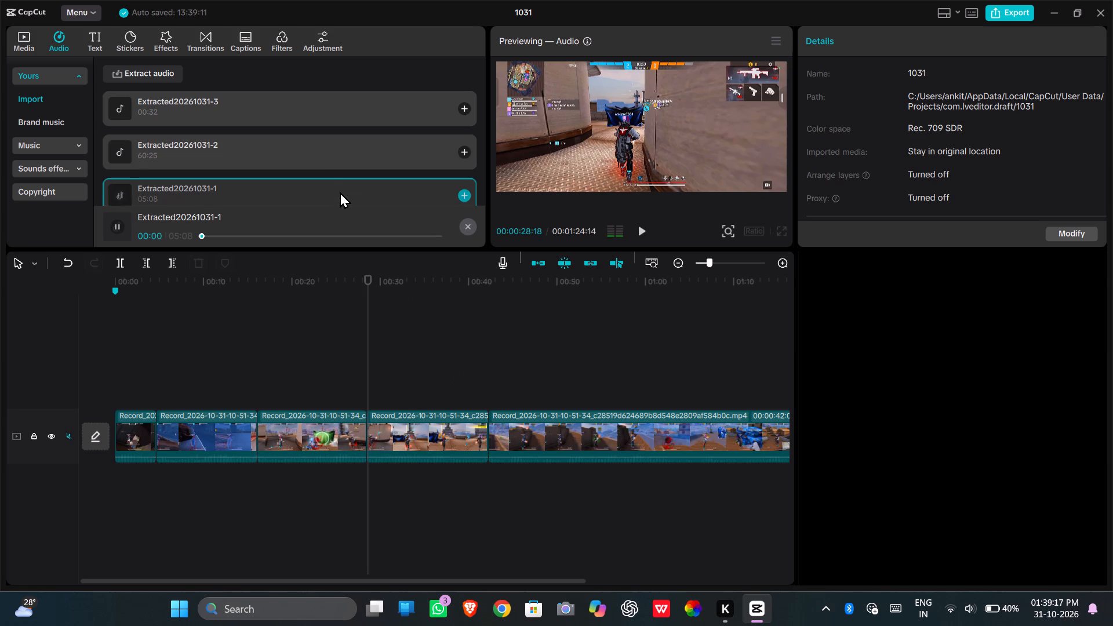
scroll(209, 190, "down", 1)
left_click(213, 232)
left_click(228, 232)
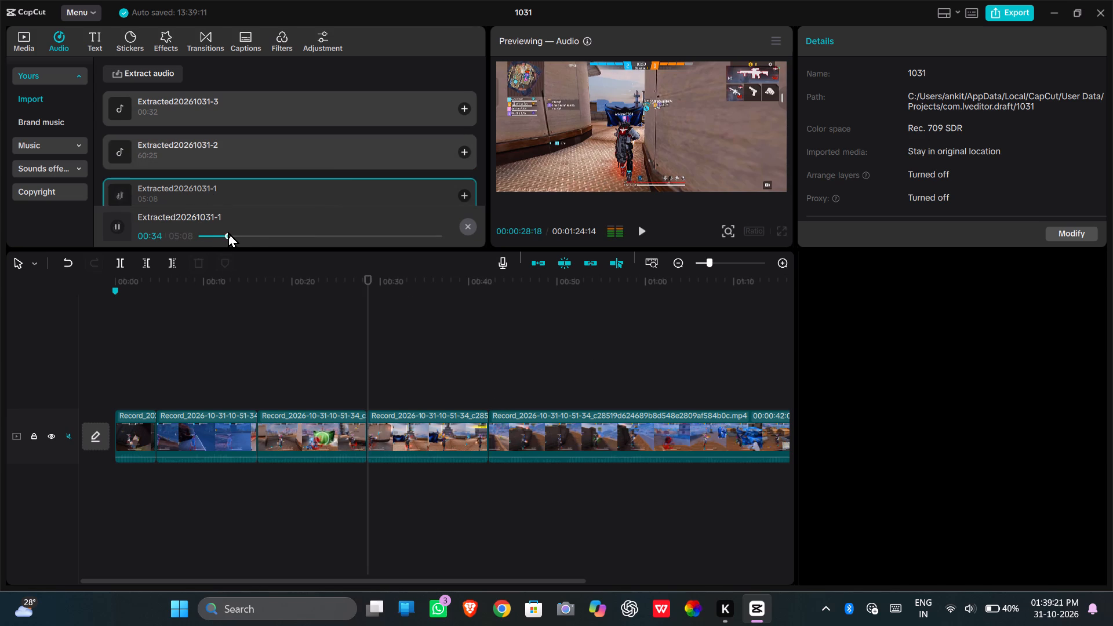
left_click(250, 231)
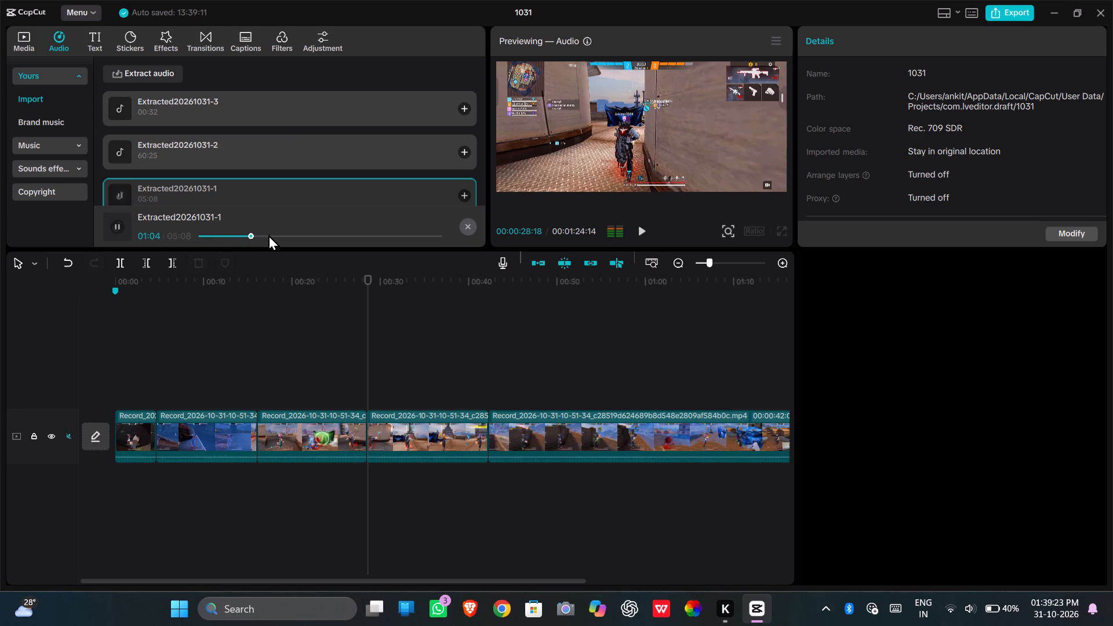
left_click(269, 235)
left_click(295, 235)
left_click(328, 234)
left_click(434, 232)
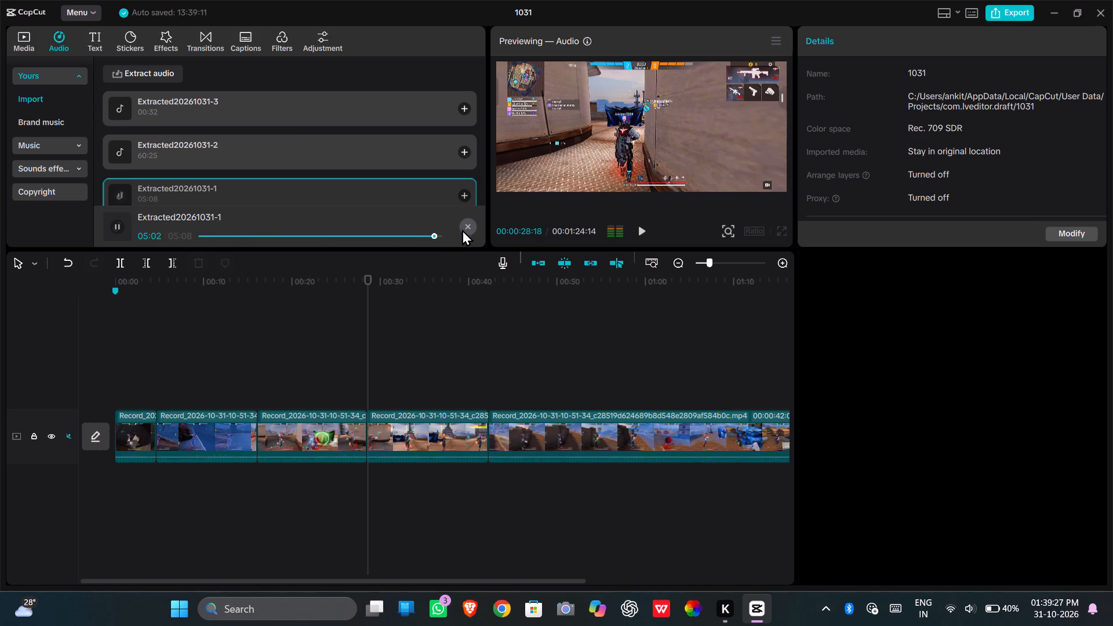
left_click(466, 223)
left_click(463, 323)
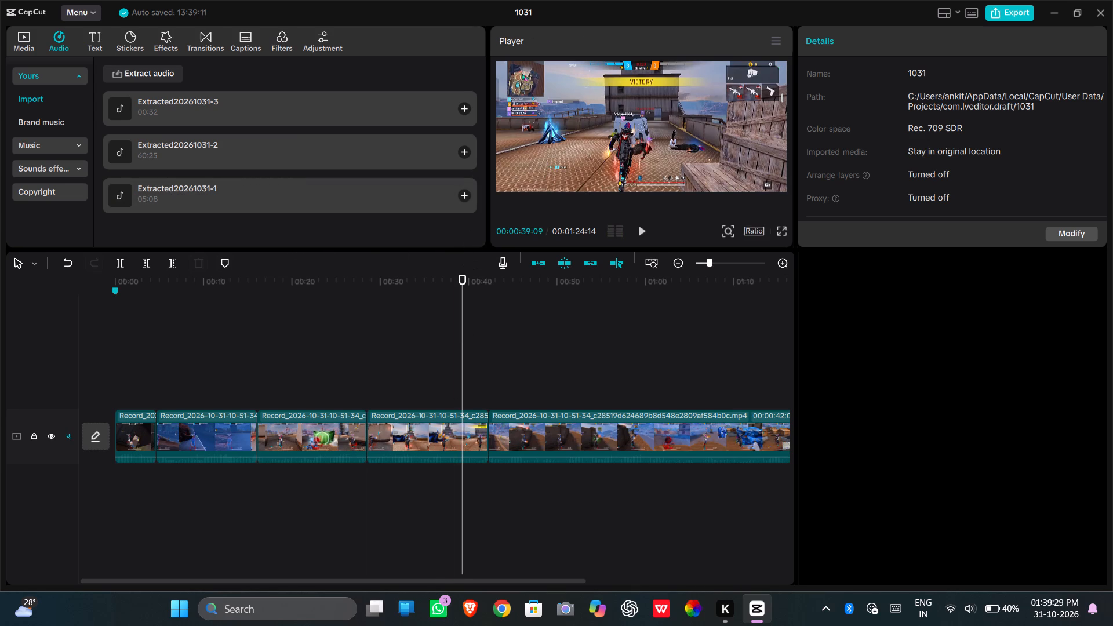
Switch to Chrome, search for "bollywood song download free" and open audio.com's Bollywood Songs page.
left_click(510, 610)
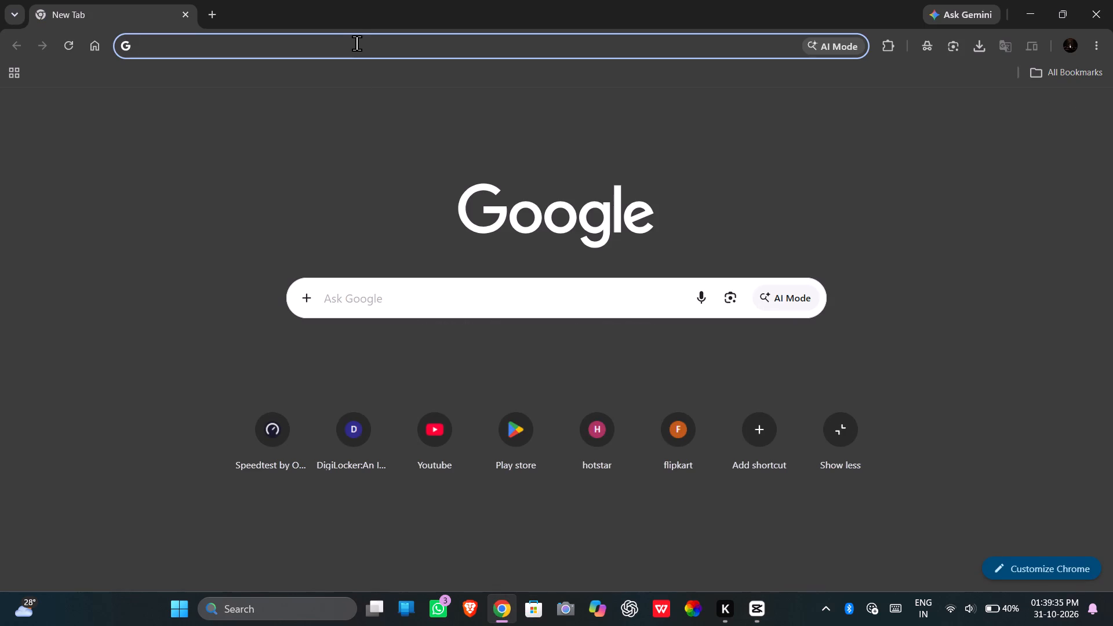
left_click(357, 43)
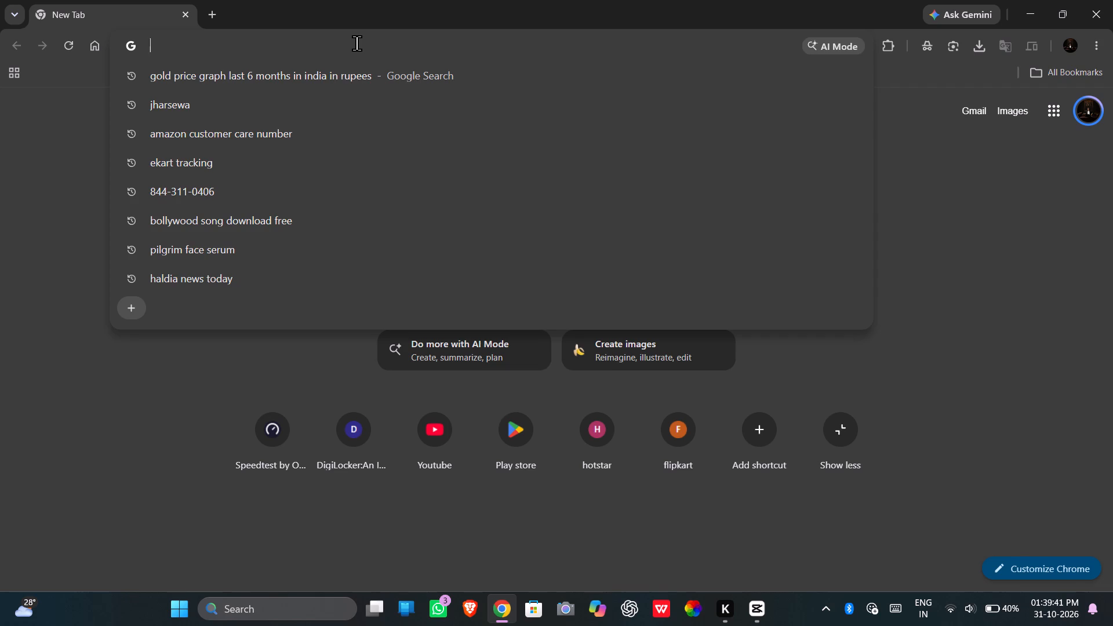
left_click(291, 224)
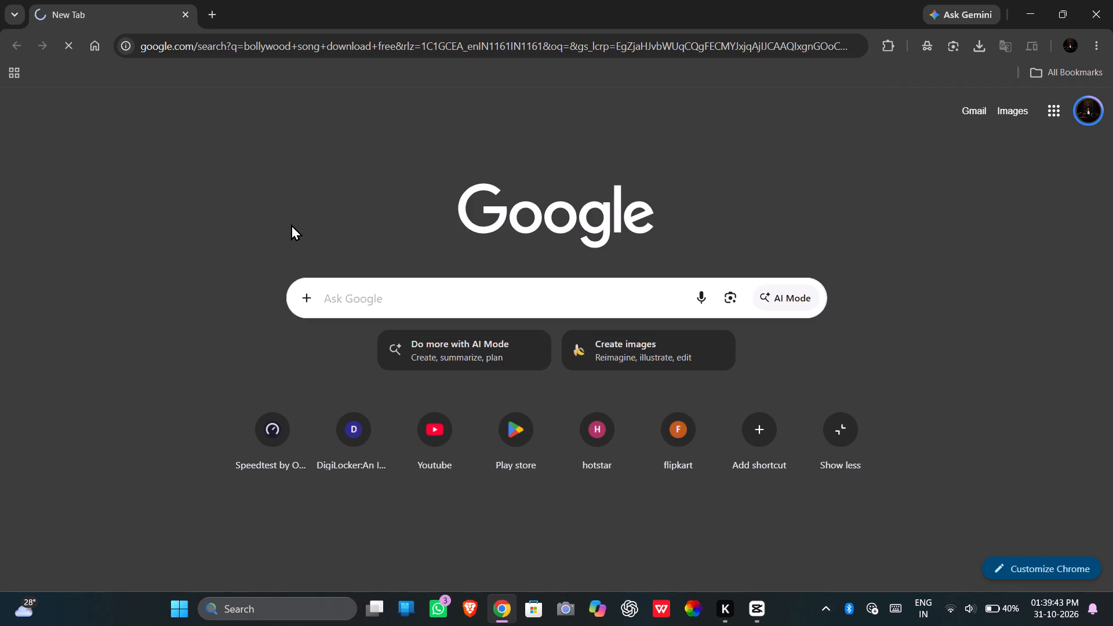
left_click(291, 224)
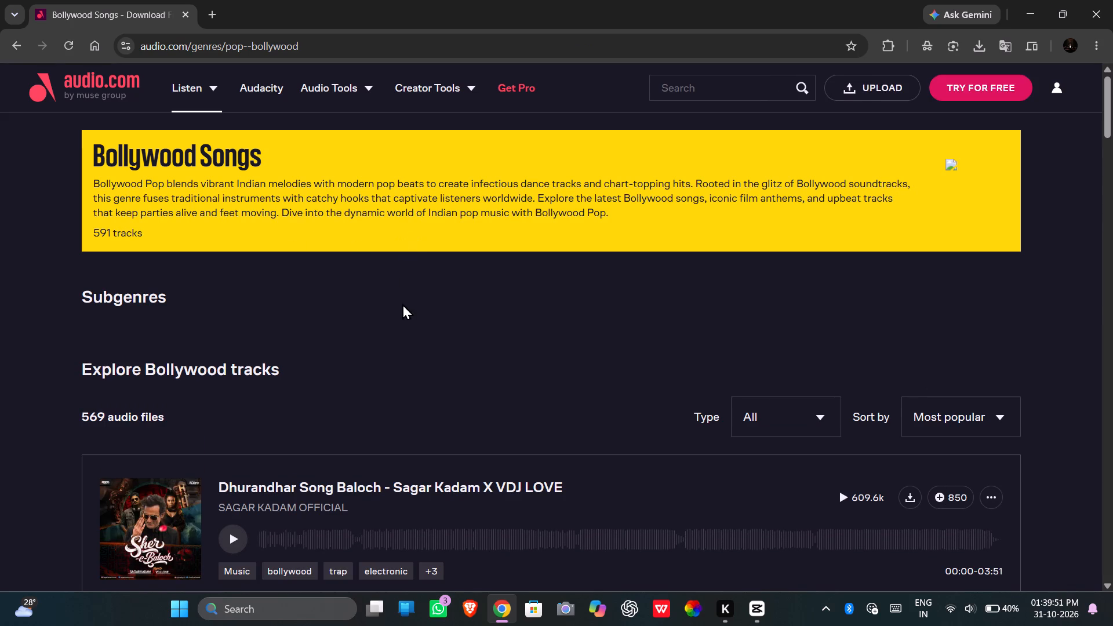
Audition the Dhurandhar Song Baloch and Deewana Kar Raha Hai tracks, dismissing the subscription offer.
left_click(235, 537)
scroll(288, 450, "down", 3)
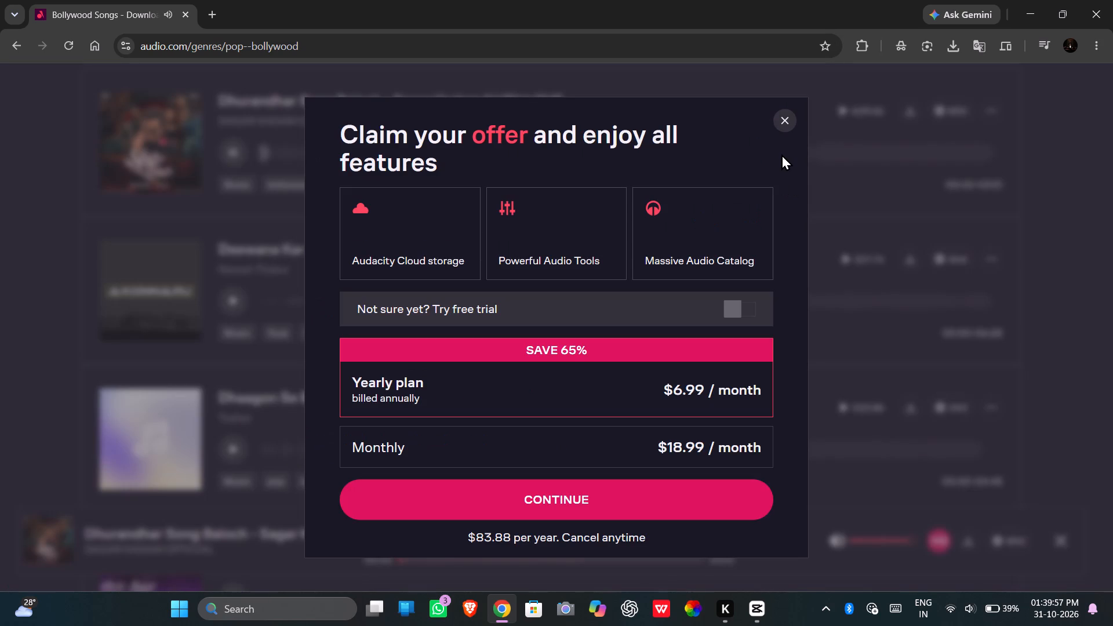
left_click(783, 117)
left_click(234, 303)
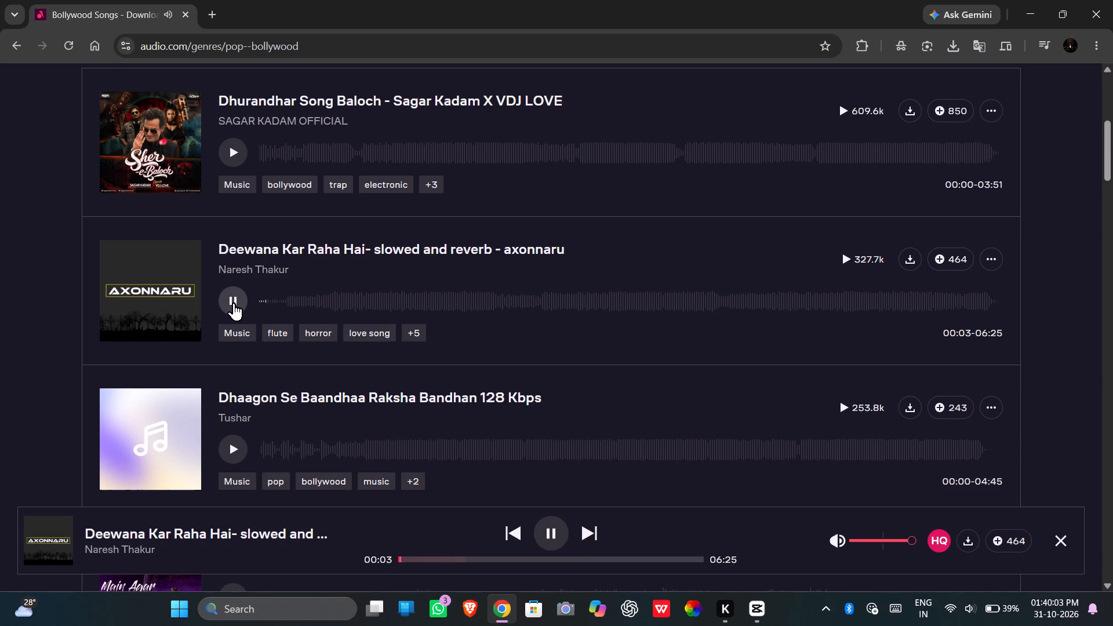
left_click(310, 299)
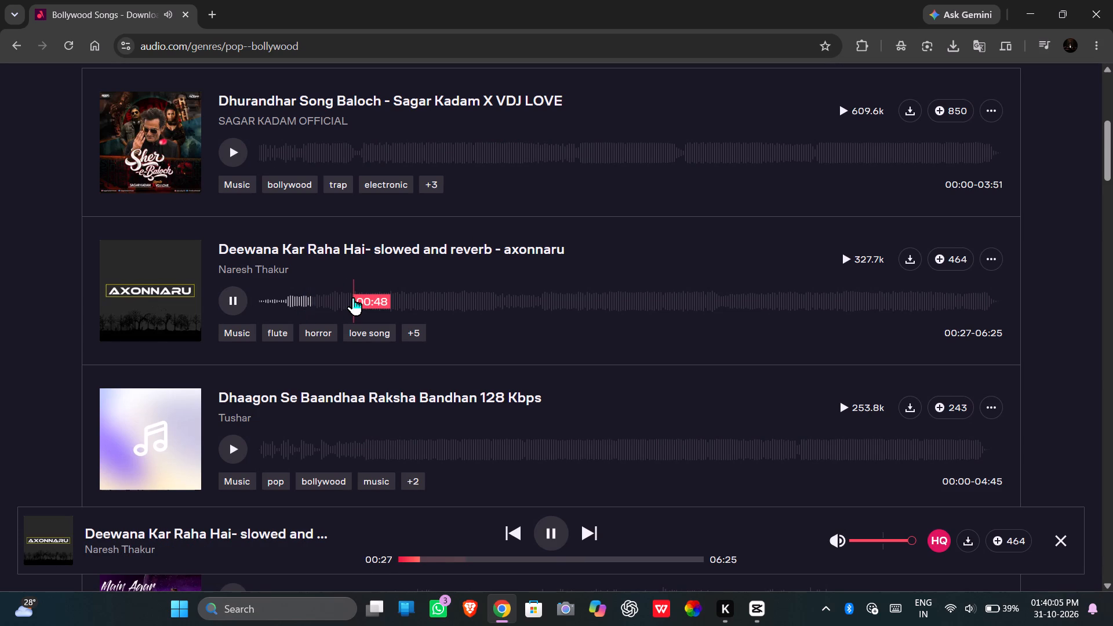
left_click(353, 297)
Audition the Dhaagon Se Baandhaa Raksha Bandhan and mein_agar_kahoon_keys tracks in the Bollywood list.
left_click(235, 453)
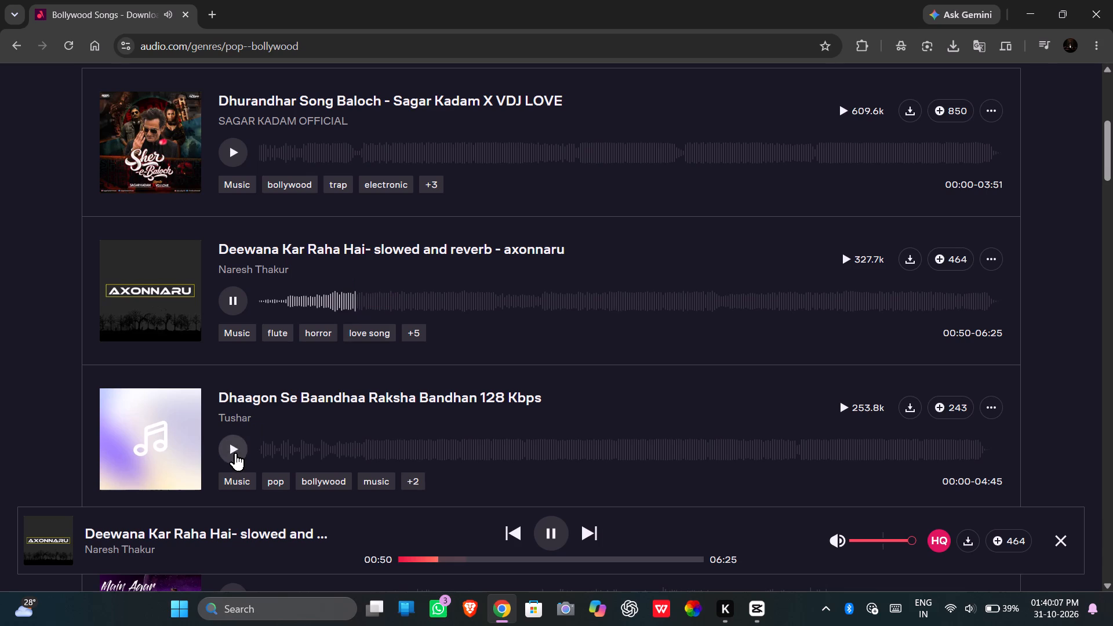
scroll(246, 423, "down", 1)
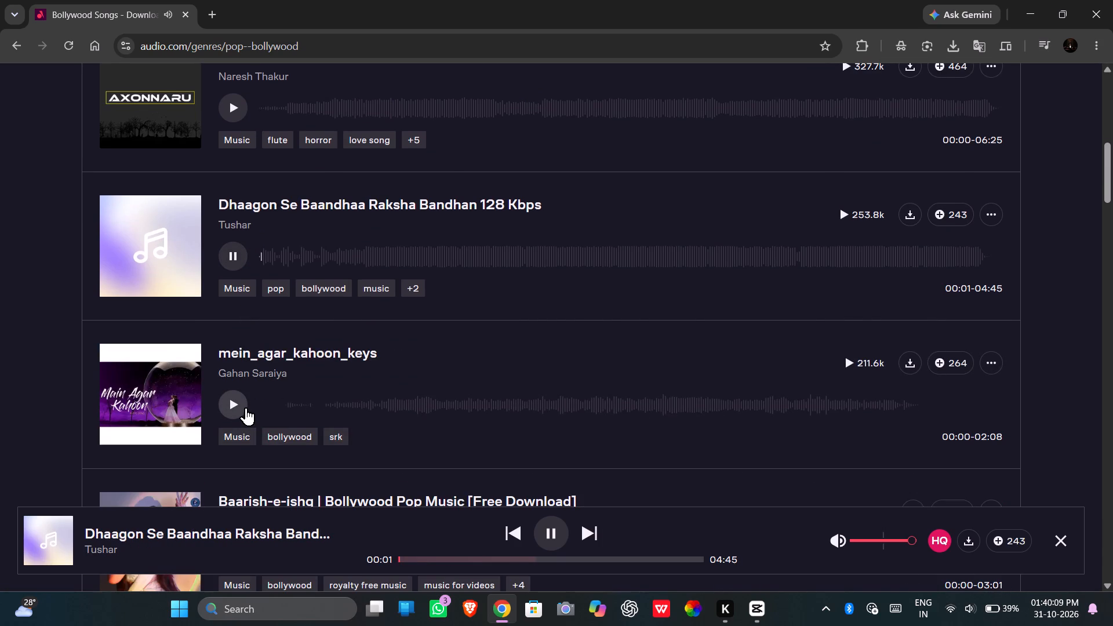
left_click(239, 405)
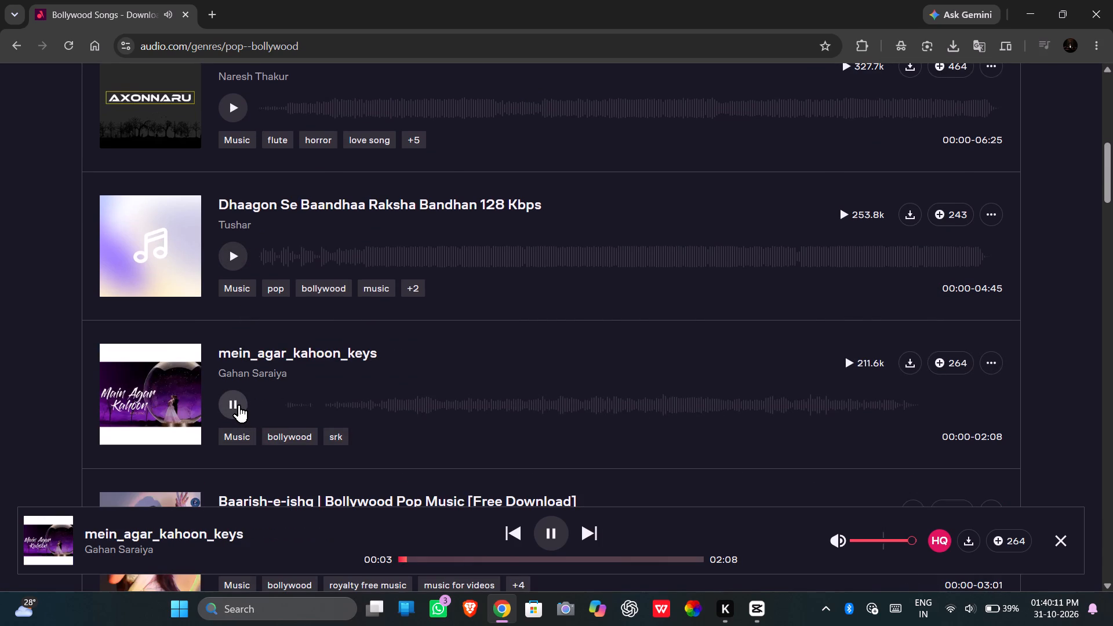
Audition passages of the Baarish-e-ishq and Maahi-slowedandreverb-Raaz-axonnaru tracks, skipping ahead in each.
scroll(292, 394, "down", 2)
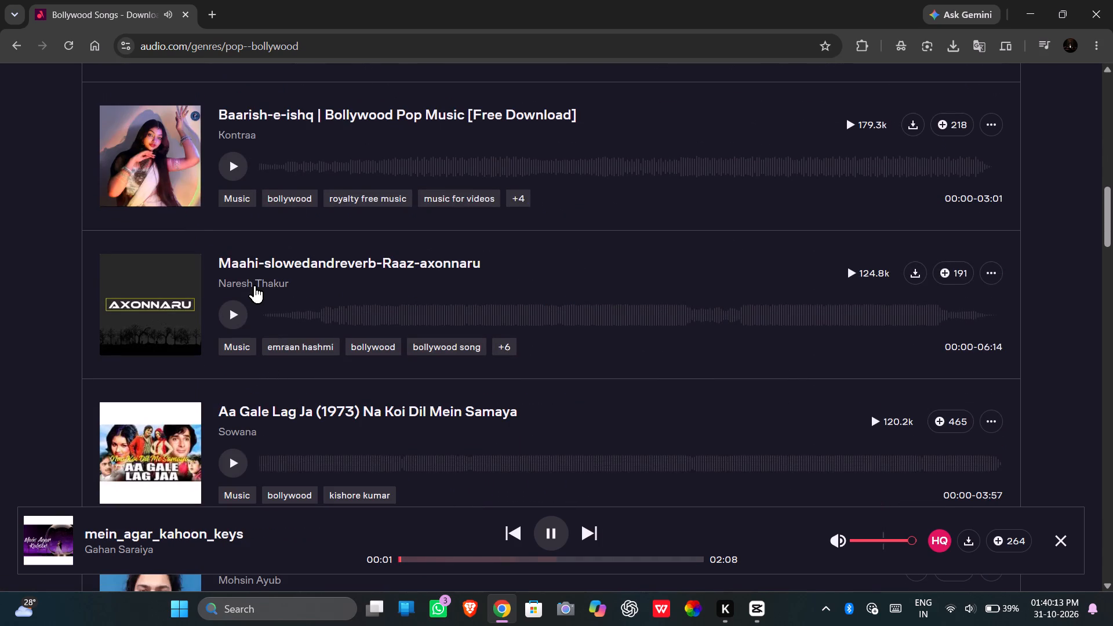
left_click(232, 166)
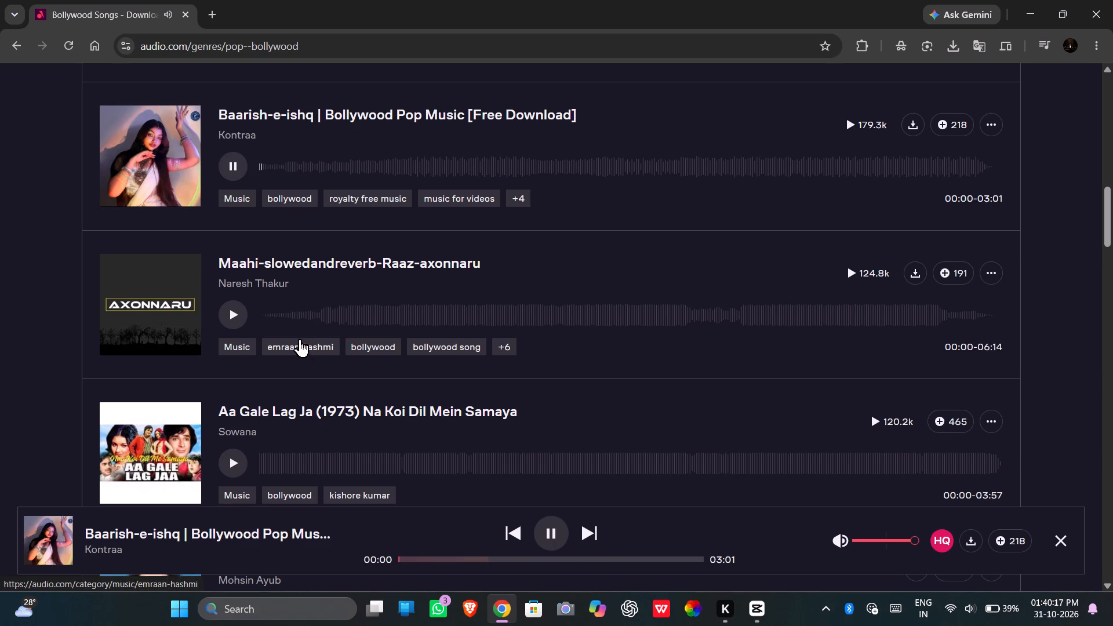
left_click(344, 168)
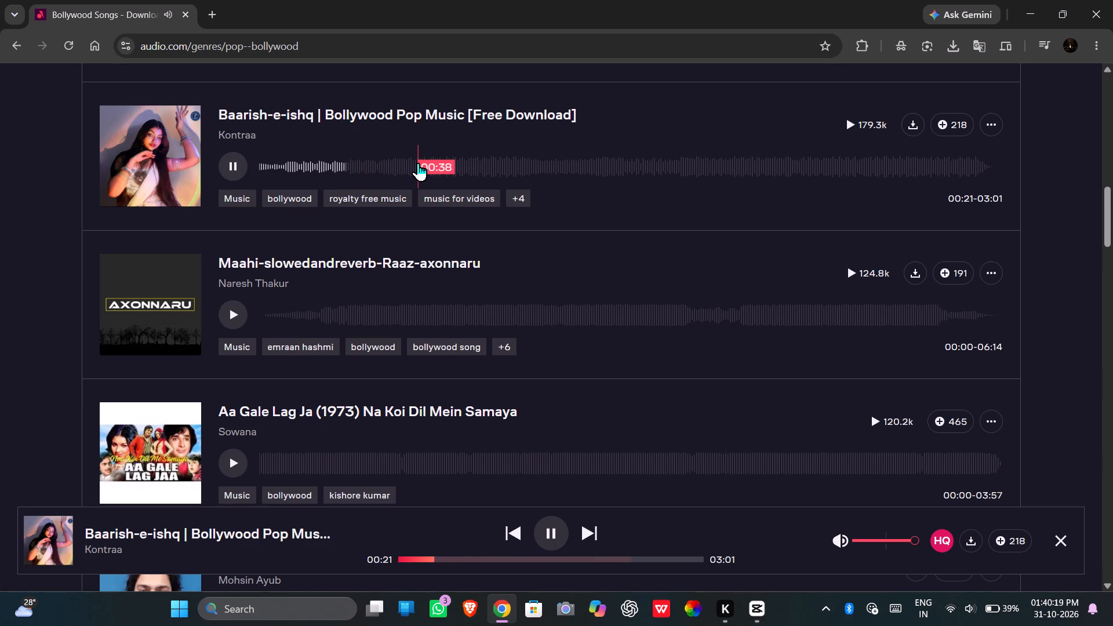
left_click(418, 163)
scroll(329, 296, "down", 1)
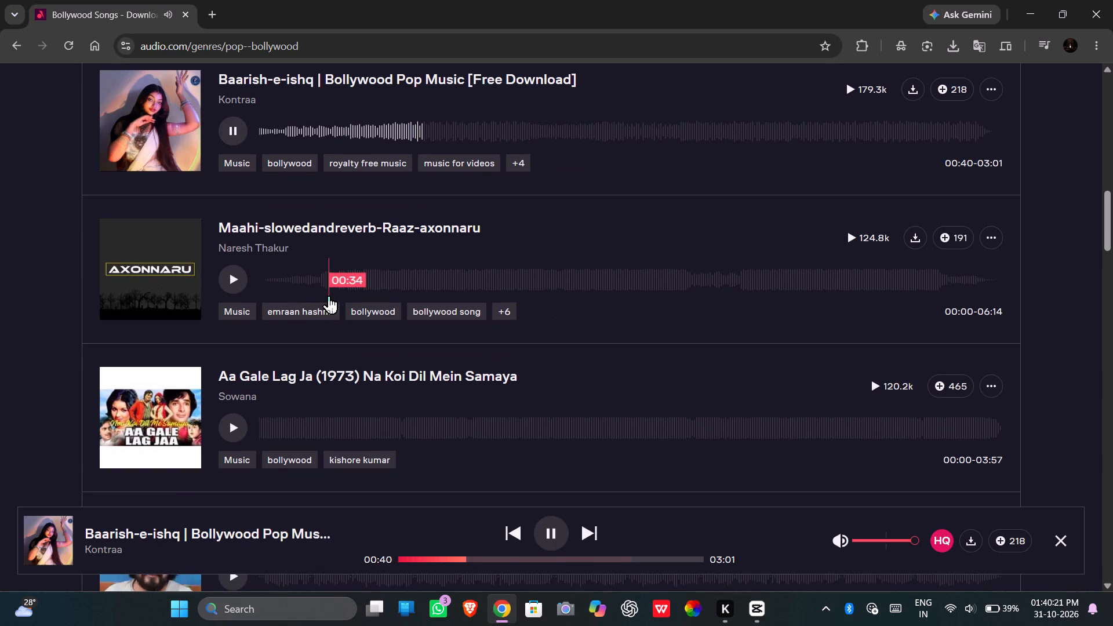
left_click(231, 110)
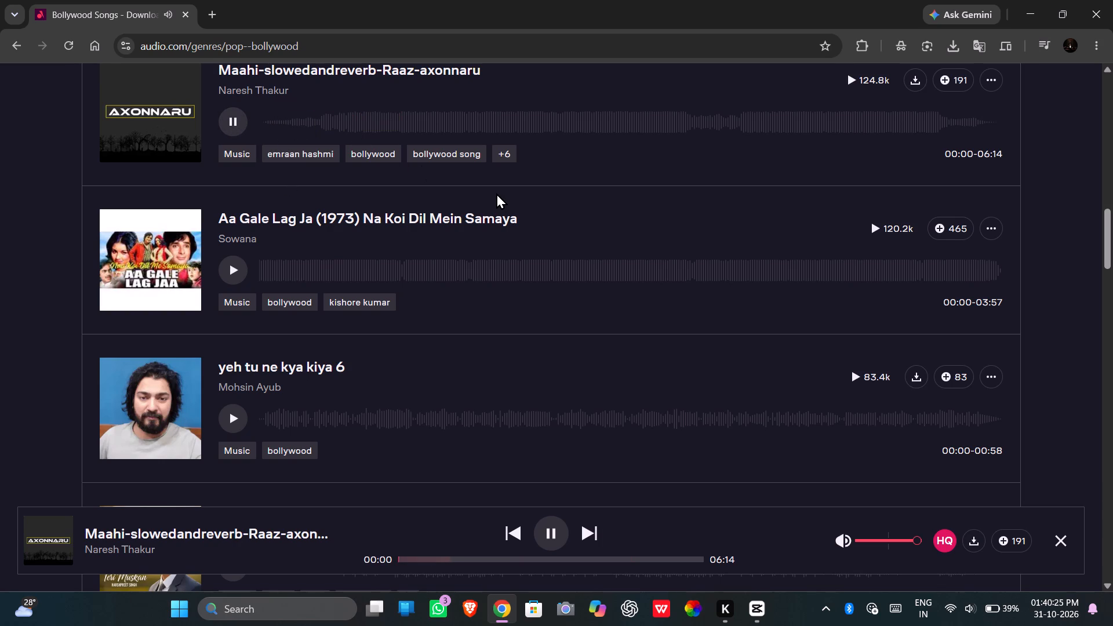
left_click(323, 121)
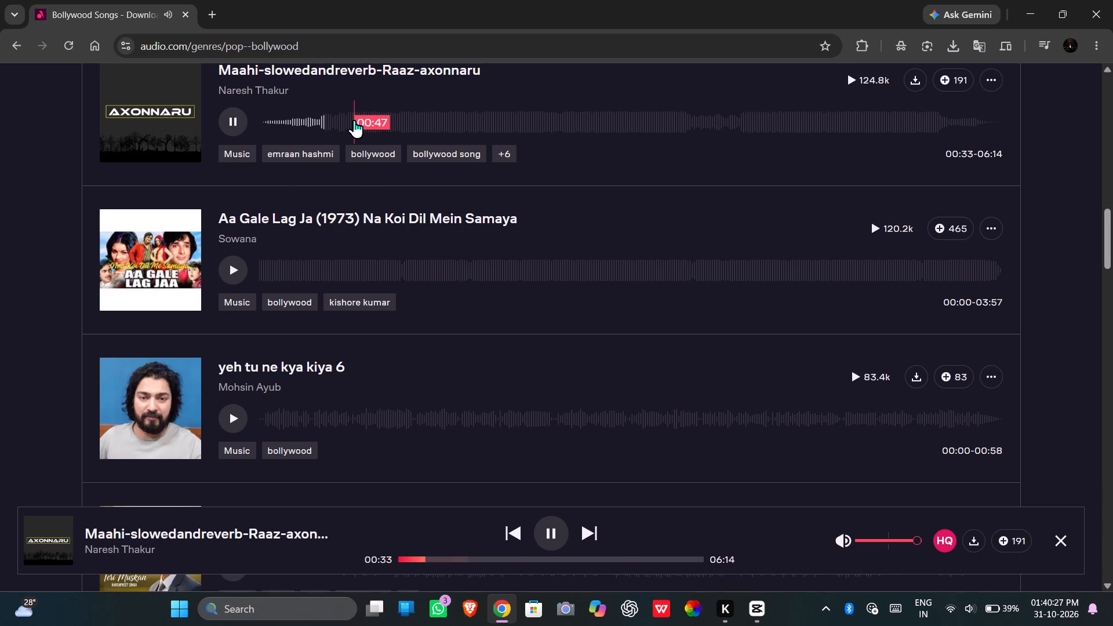
left_click(358, 120)
Sort the Bollywood track list by Most downloads.
scroll(474, 238, "up", 5)
scroll(474, 238, "down", 1)
scroll(474, 238, "up", 2)
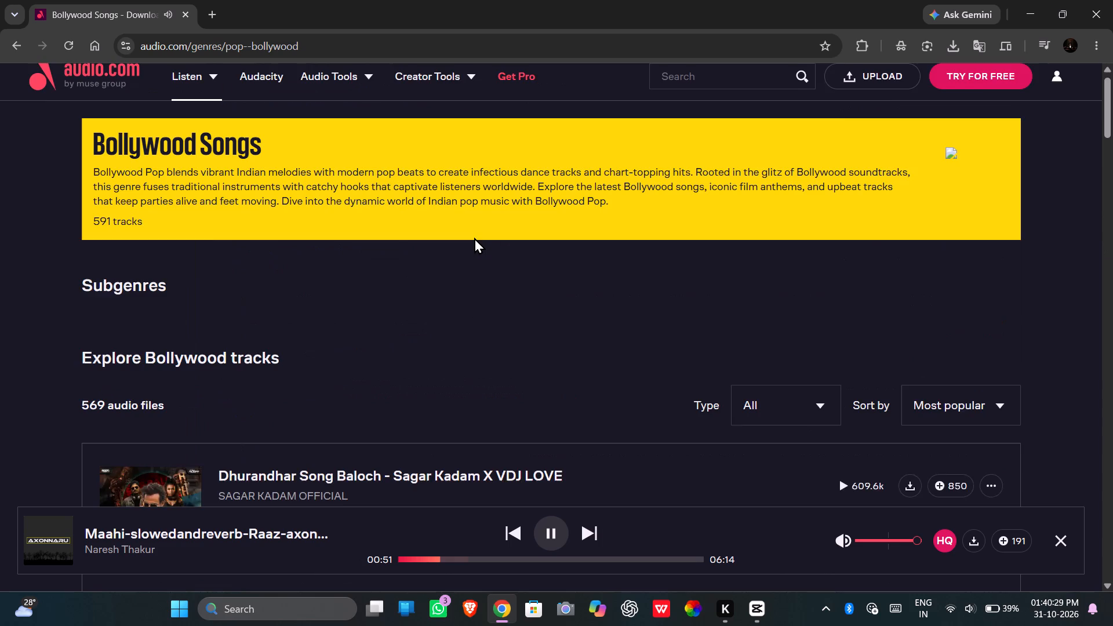
scroll(474, 238, "up", 3)
scroll(474, 238, "down", 1)
scroll(474, 238, "up", 1)
scroll(474, 238, "down", 1)
scroll(474, 238, "up", 1)
scroll(474, 238, "down", 1)
left_click(795, 224)
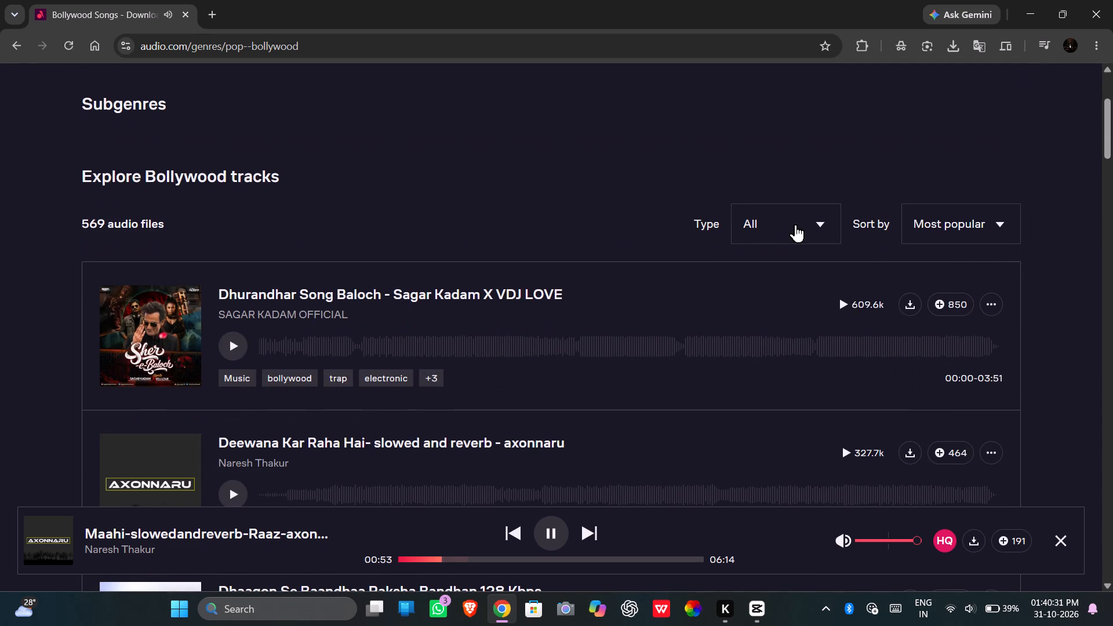
left_click(795, 224)
left_click(988, 219)
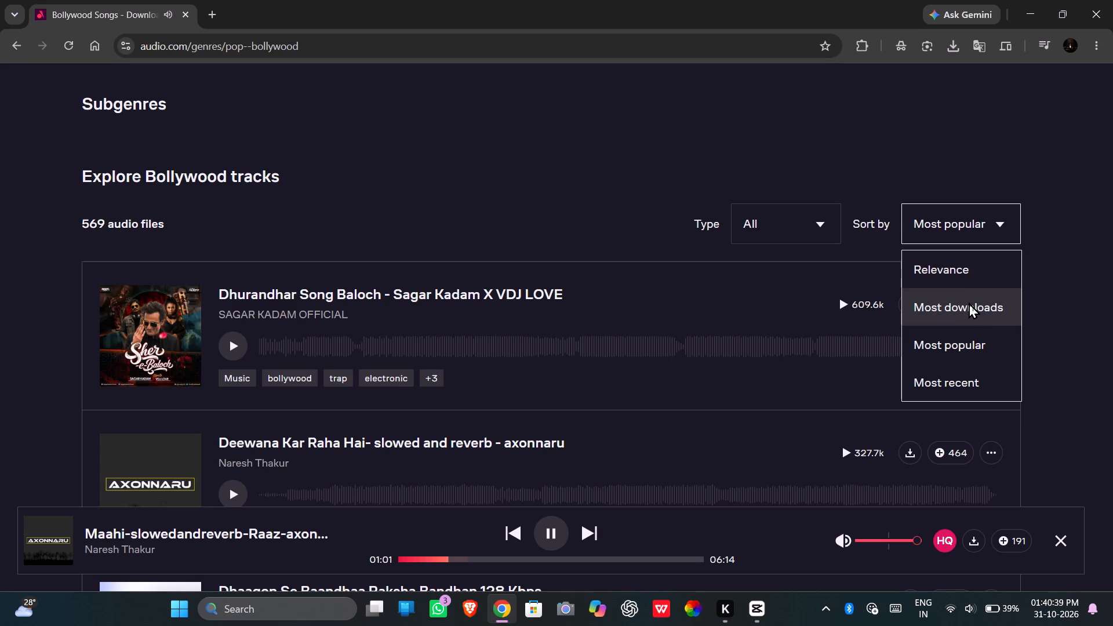
left_click(969, 303)
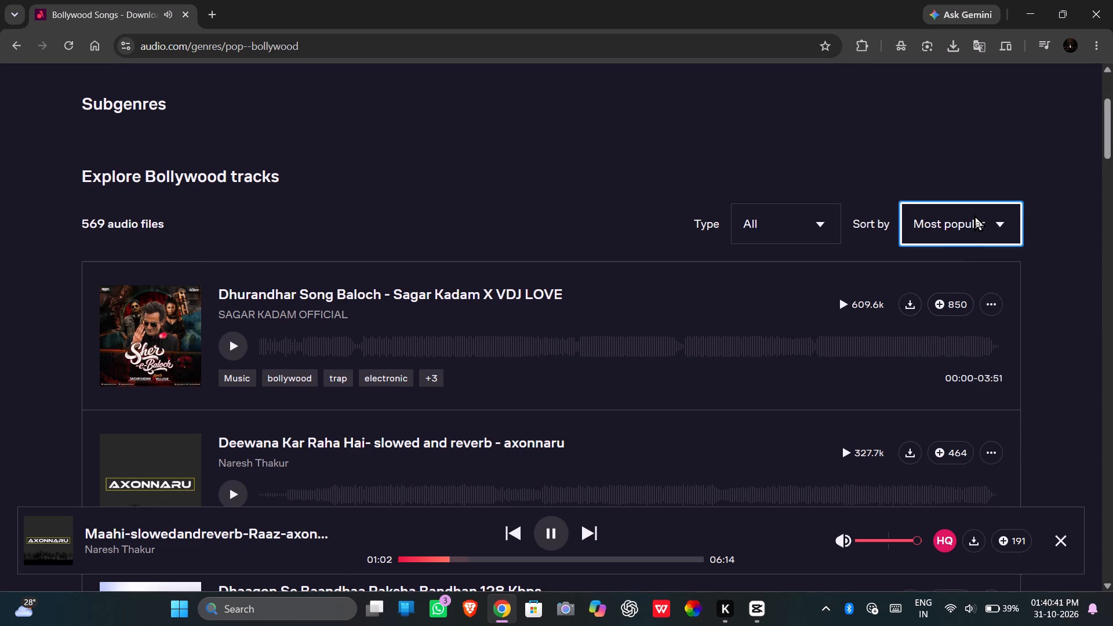
Replay mein_agar_kahoon_keys from the re-sorted list, sample two passages ahead, and pause it.
scroll(761, 317, "down", 2)
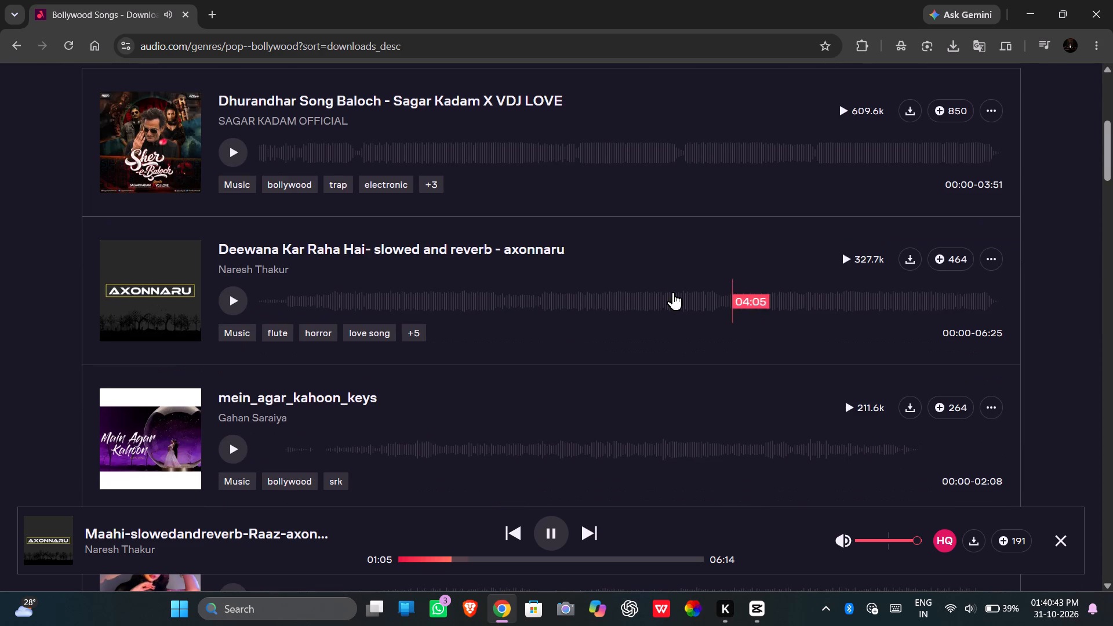
scroll(261, 348, "down", 1)
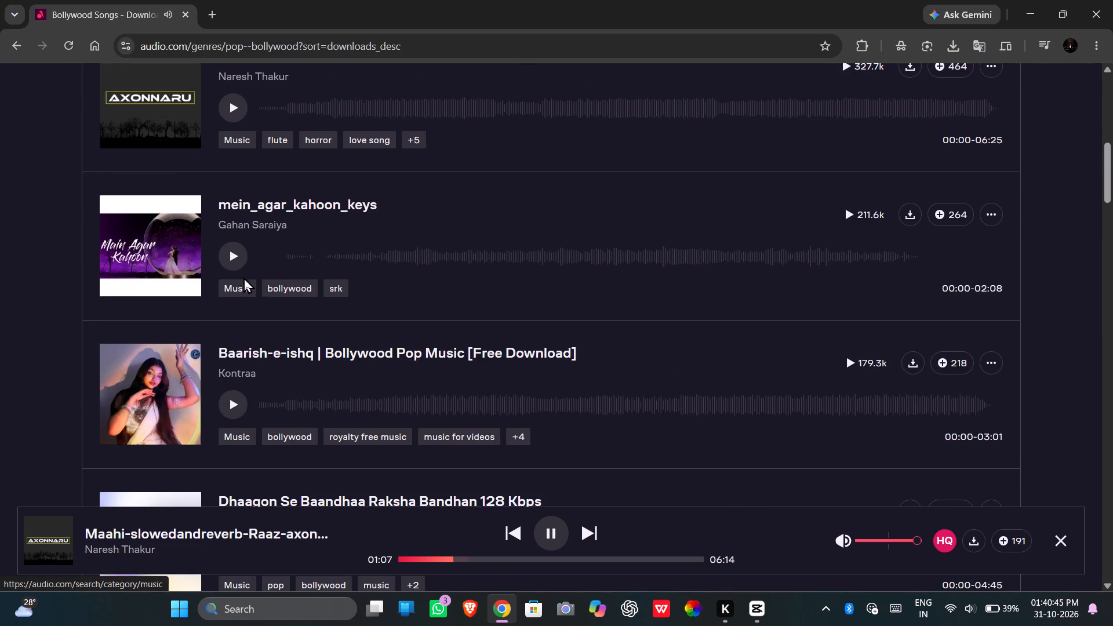
left_click(238, 254)
scroll(300, 255, "up", 1)
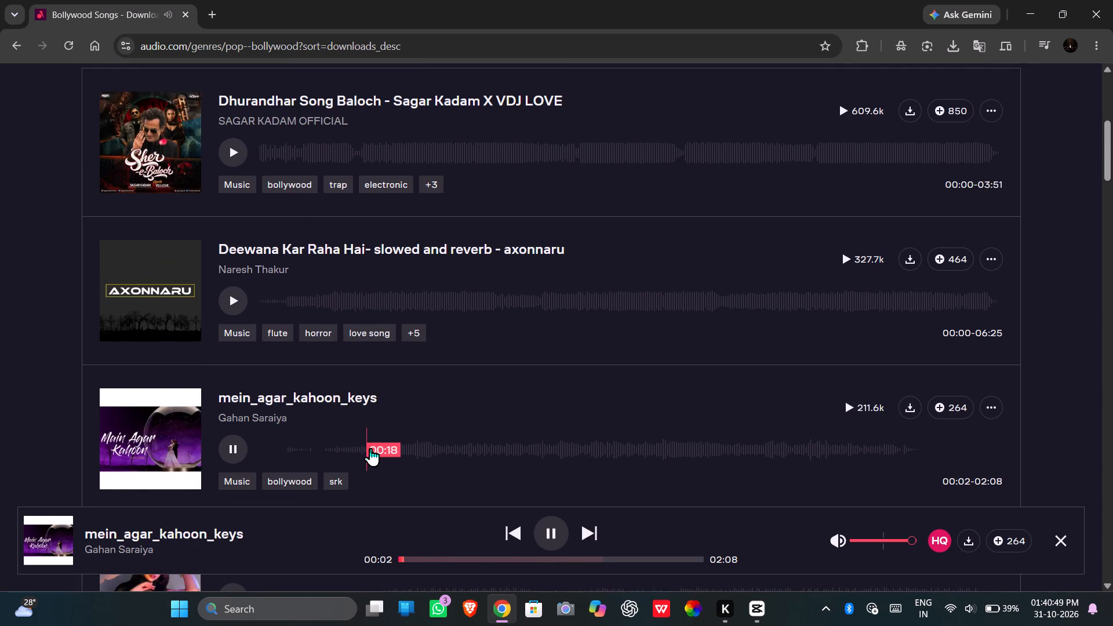
left_click(405, 452)
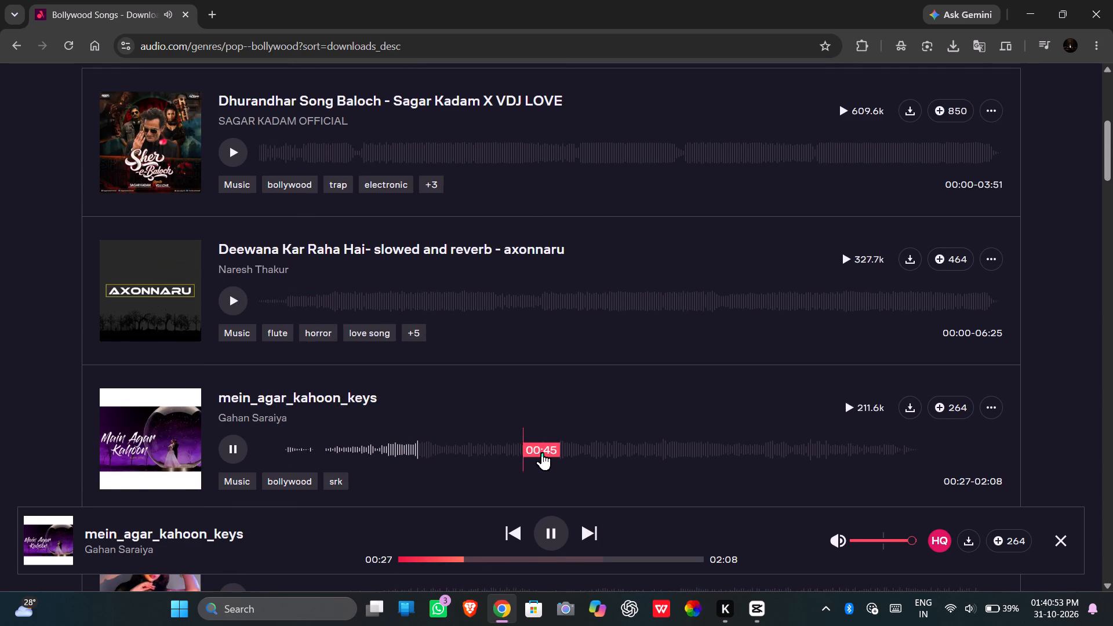
left_click(479, 450)
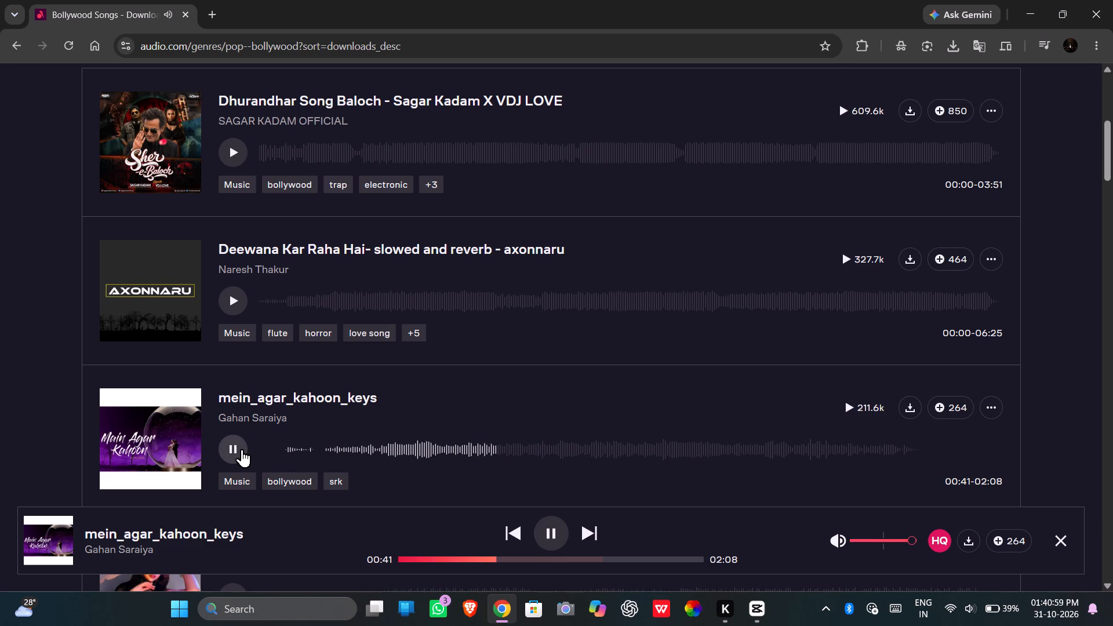
left_click(242, 449)
Find the NAADAN PARINDE X PAYBACK Mashup further down the list and audition several passages of it.
scroll(242, 449, "up", 1)
scroll(242, 449, "down", 1)
scroll(242, 449, "up", 1)
scroll(242, 449, "down", 1)
scroll(242, 449, "up", 1)
scroll(242, 449, "down", 1)
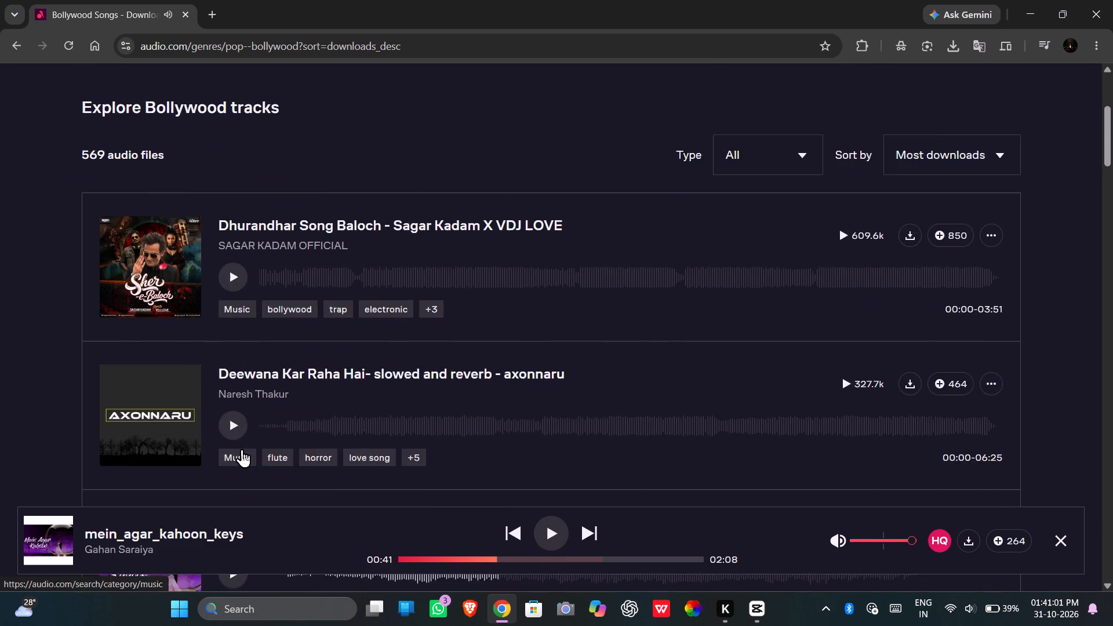
scroll(241, 447, "down", 6)
left_click(229, 472)
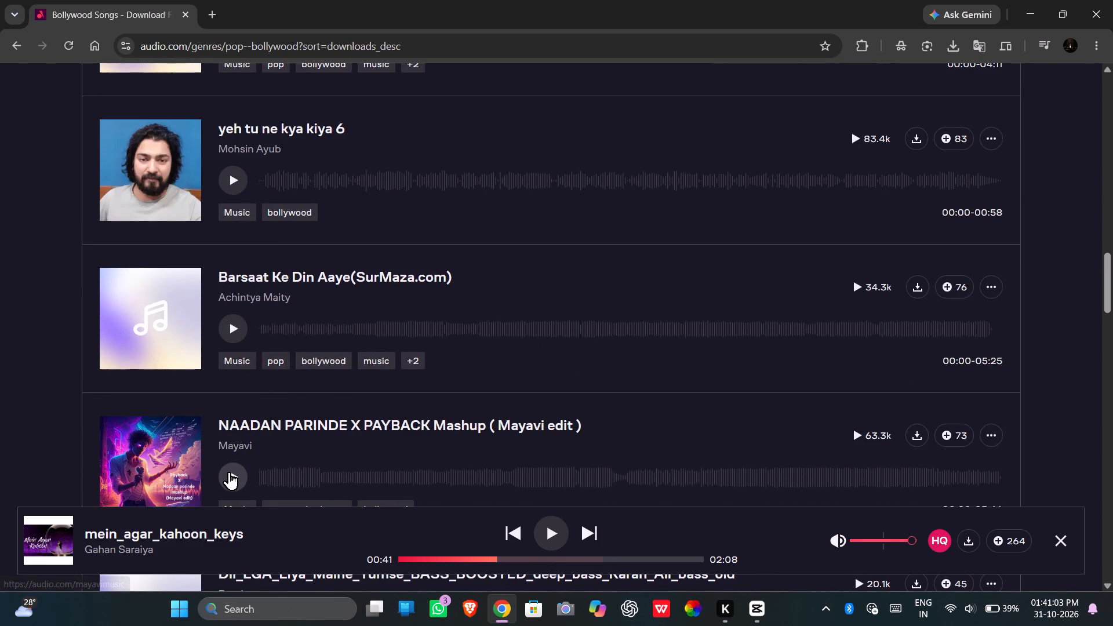
scroll(268, 413, "up", 2)
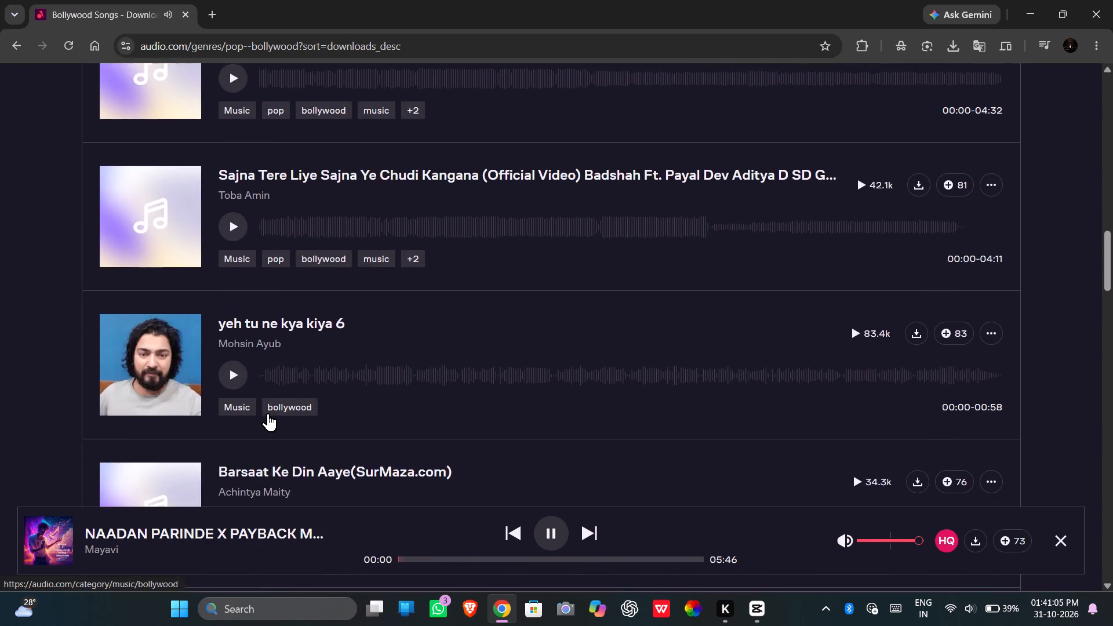
scroll(268, 413, "up", 1)
scroll(268, 413, "down", 4)
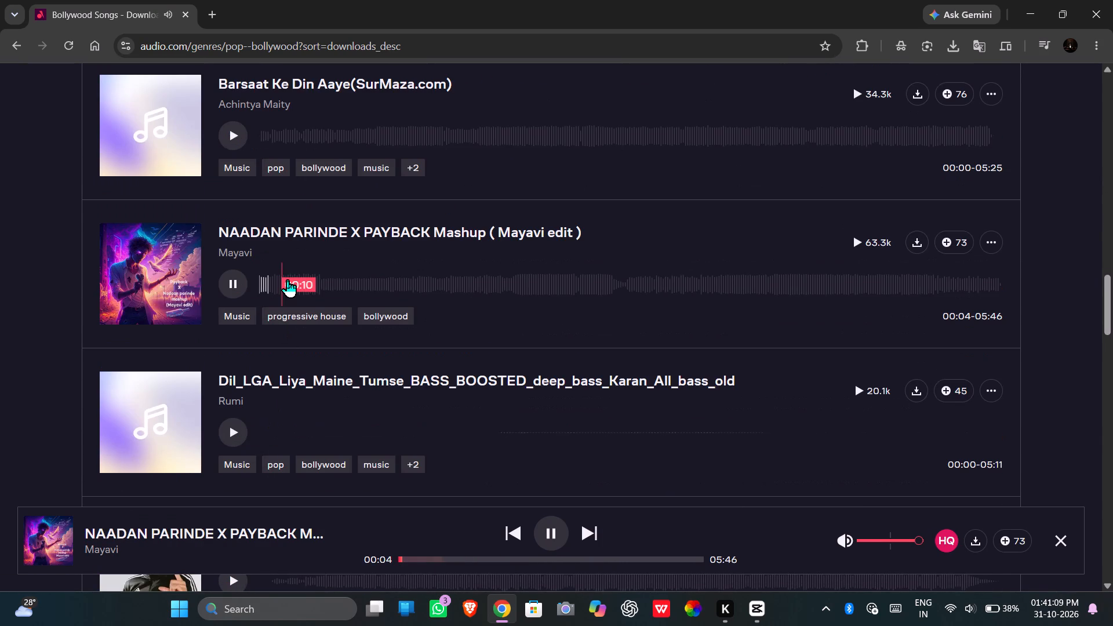
left_click(293, 277)
left_click(368, 277)
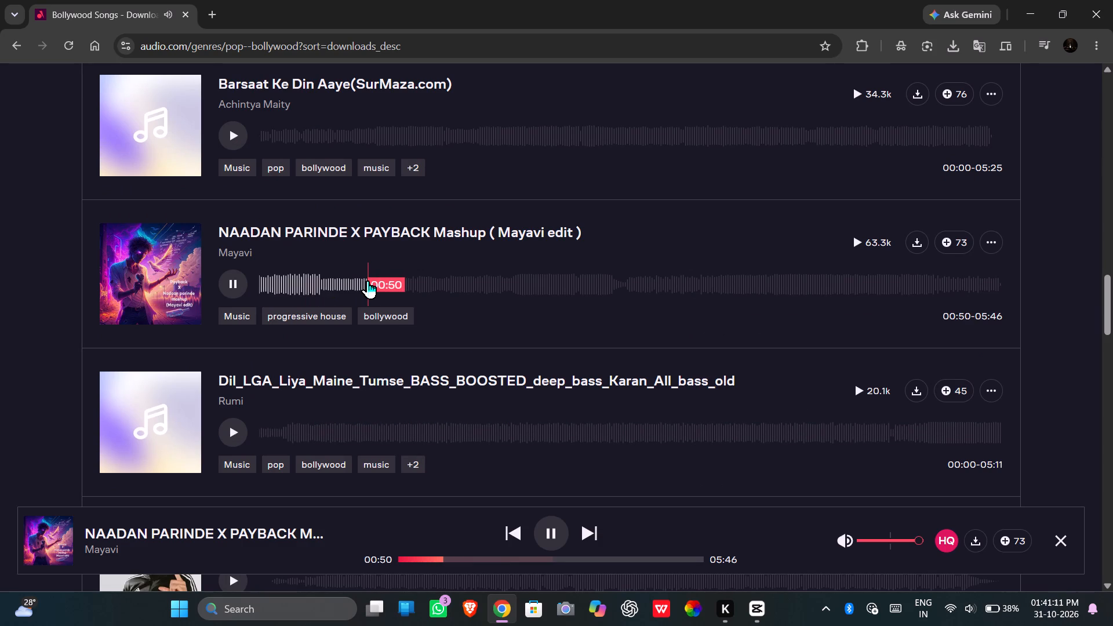
left_click(438, 290)
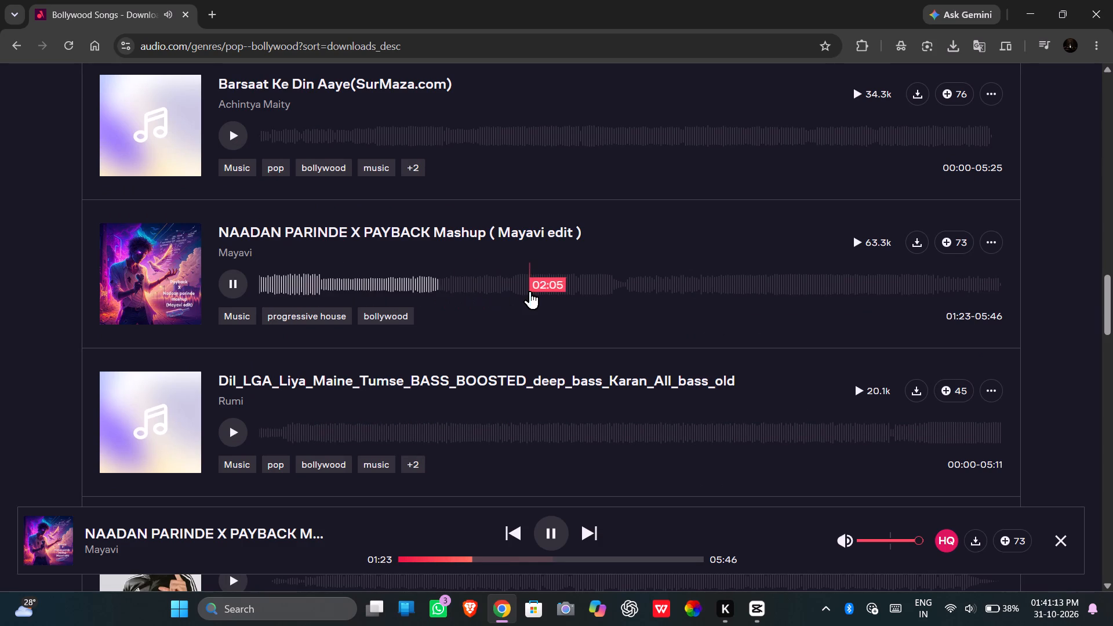
left_click(534, 288)
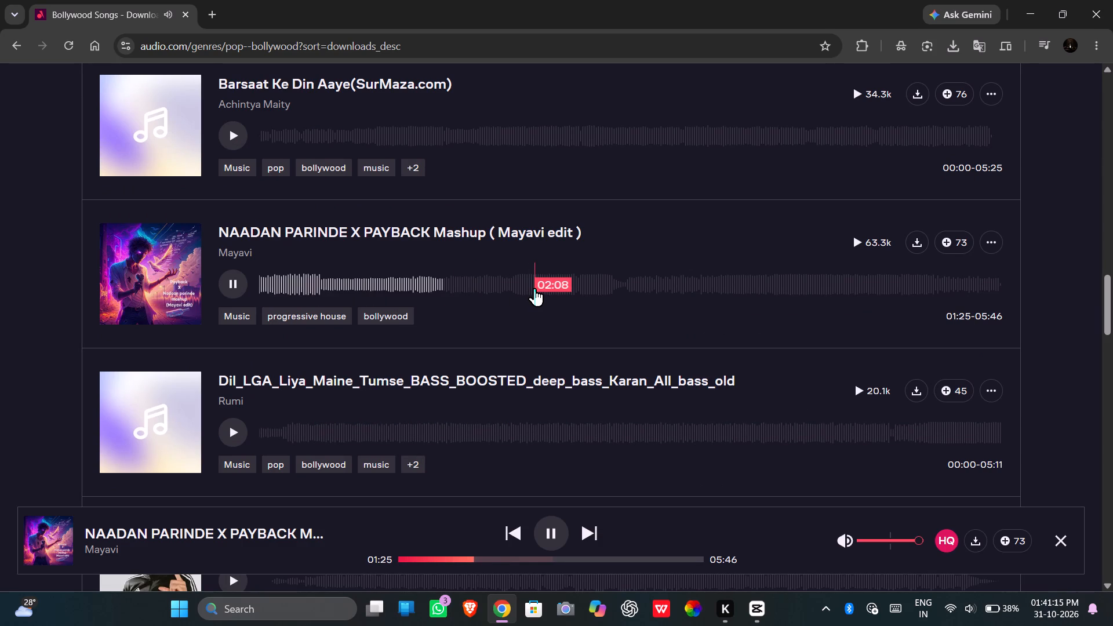
Audition the bass-boosted Dil_LGA_Liya_Maine_Tumse and Barsaat Ke Din Aaye tracks, skipping past each intro.
left_click(229, 433)
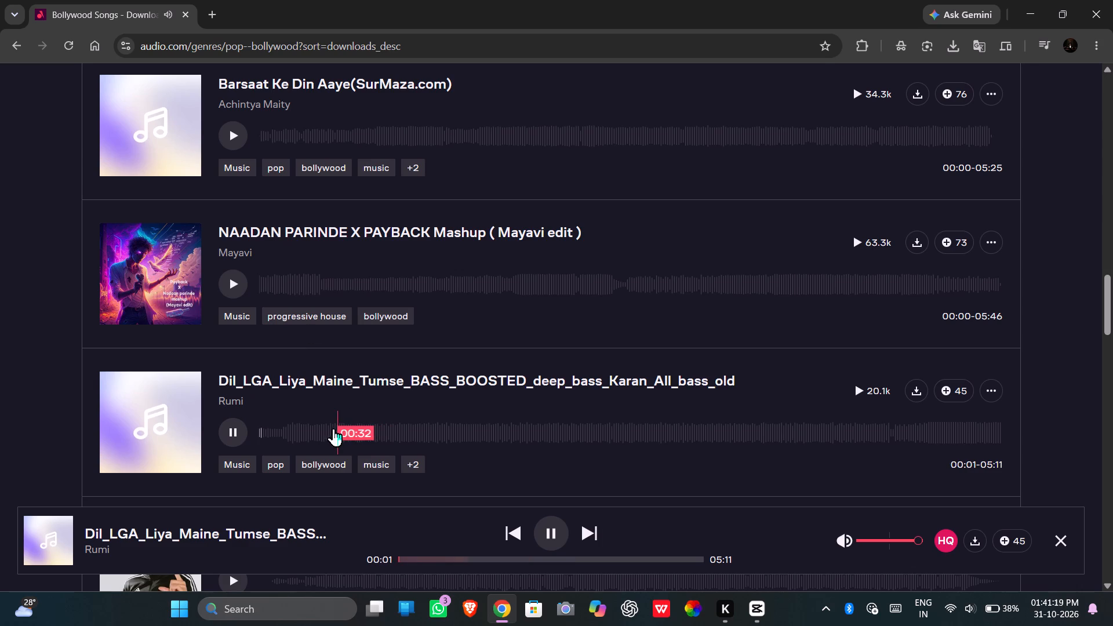
left_click(313, 438)
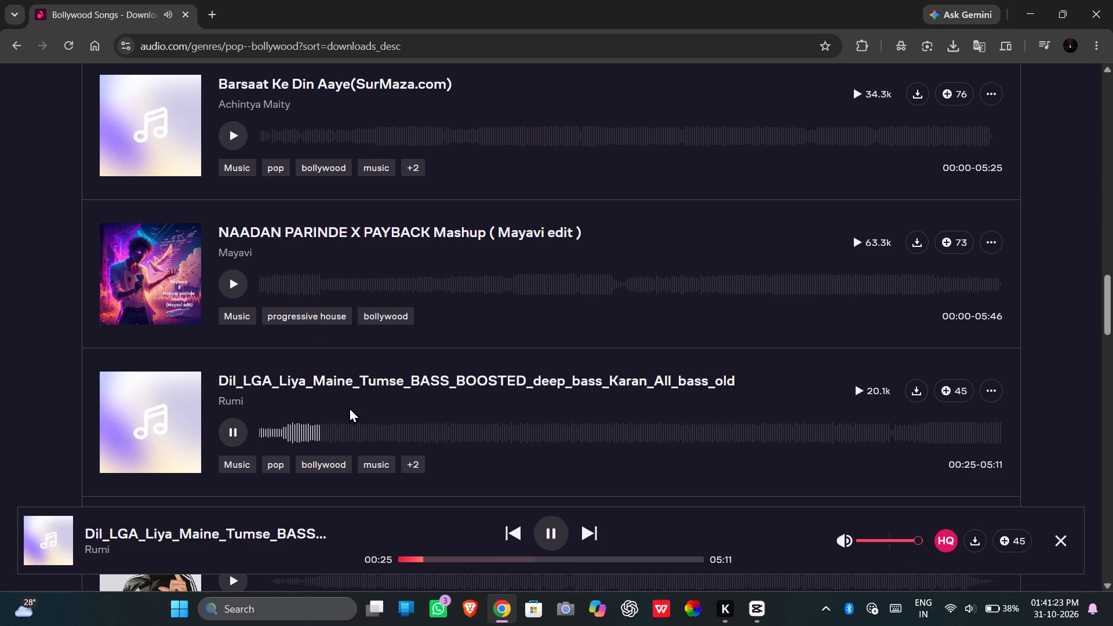
left_click(236, 134)
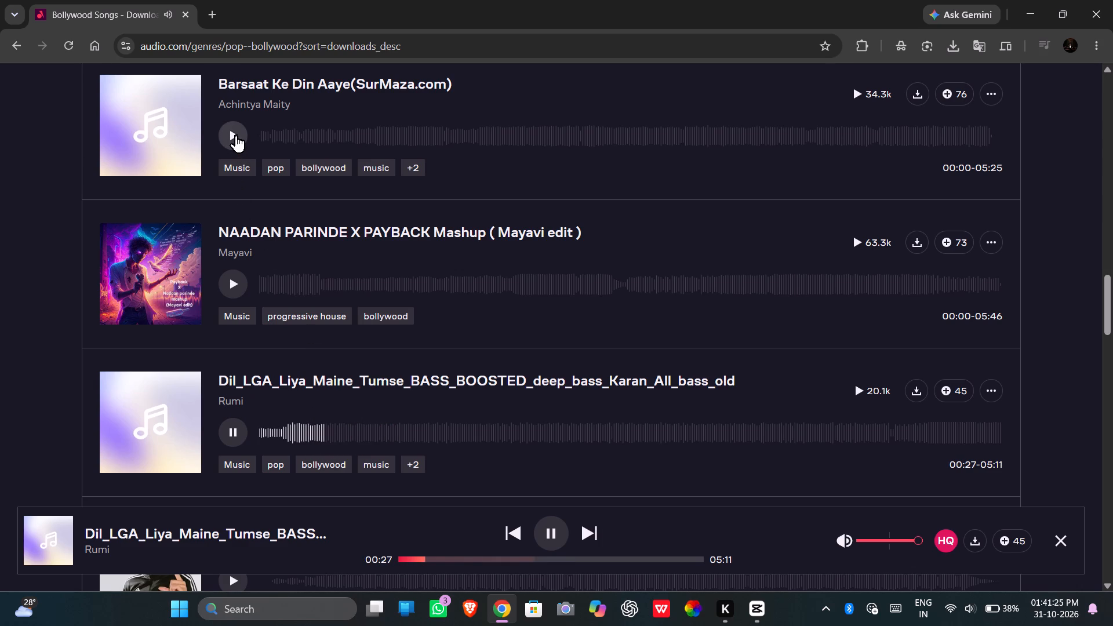
left_click(325, 134)
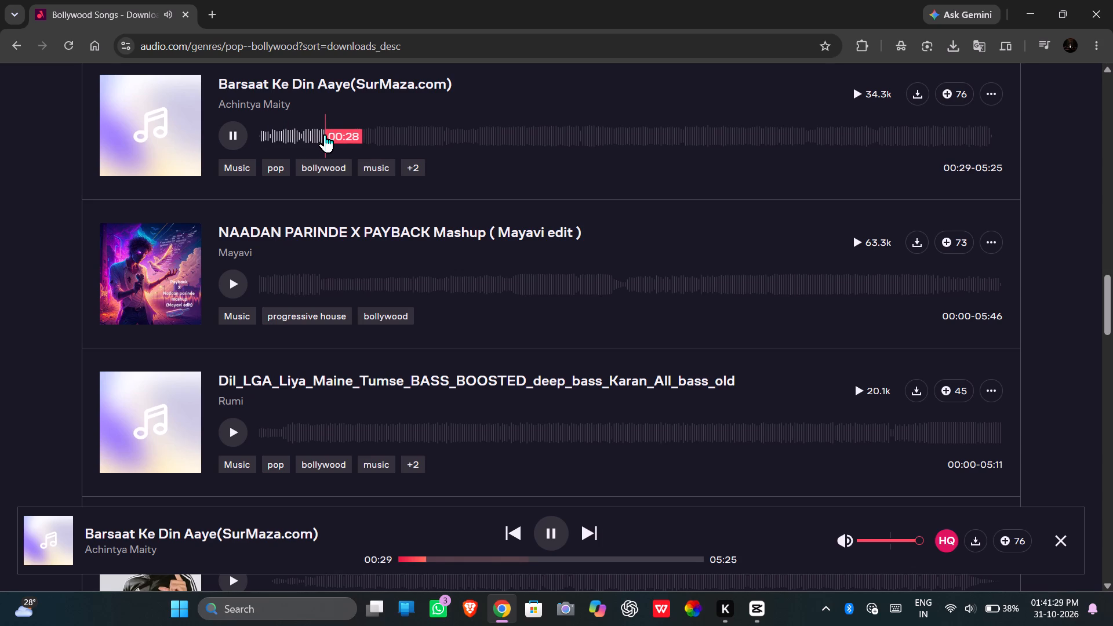
Audition Abhi Na Jao Chhod Kar and Tufan | Bollywood Pop Music further down the list, skipping past each intro.
scroll(352, 246, "down", 2)
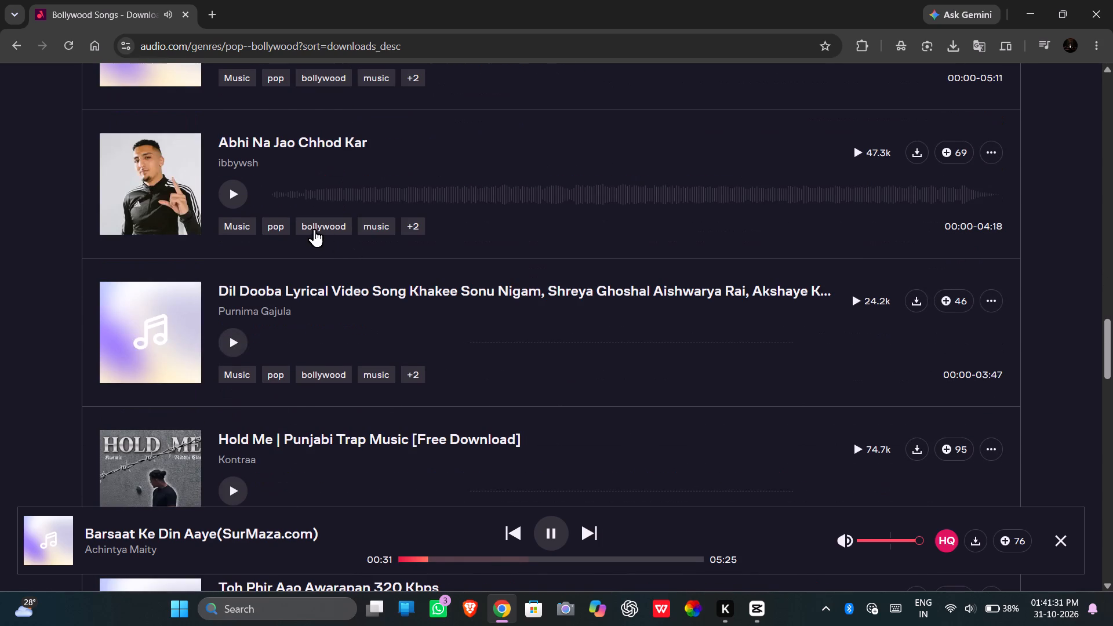
left_click(236, 191)
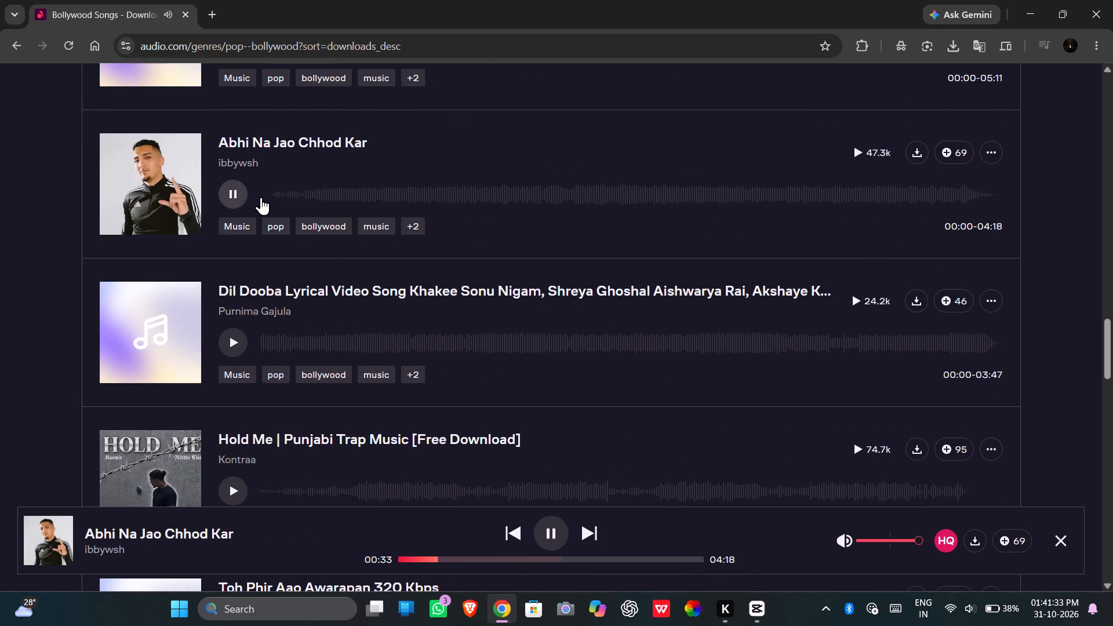
left_click(350, 194)
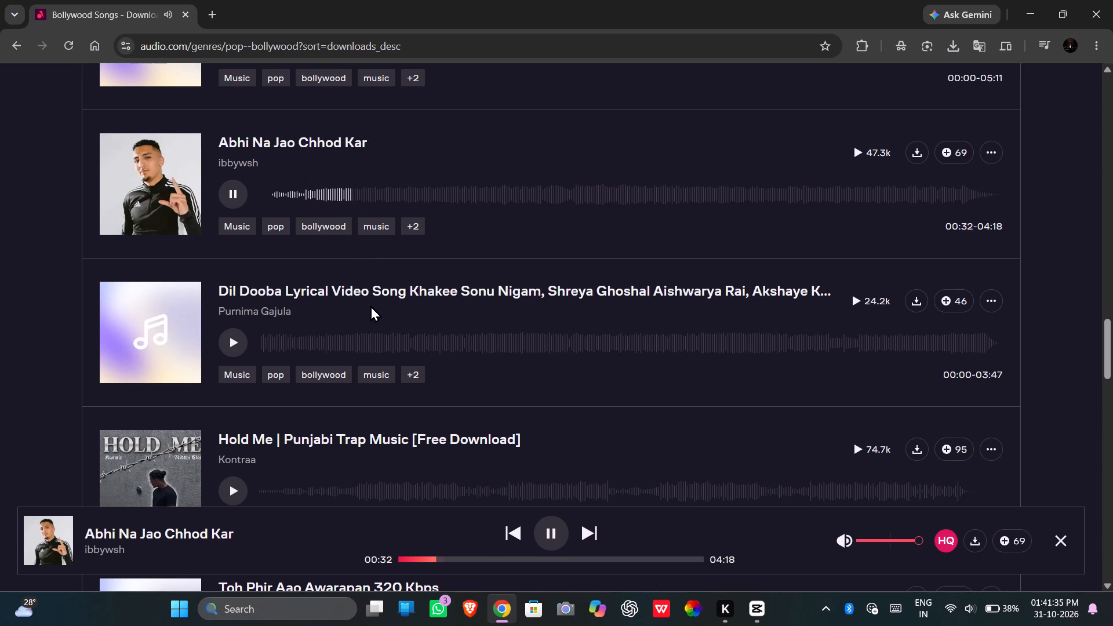
scroll(310, 321, "down", 1)
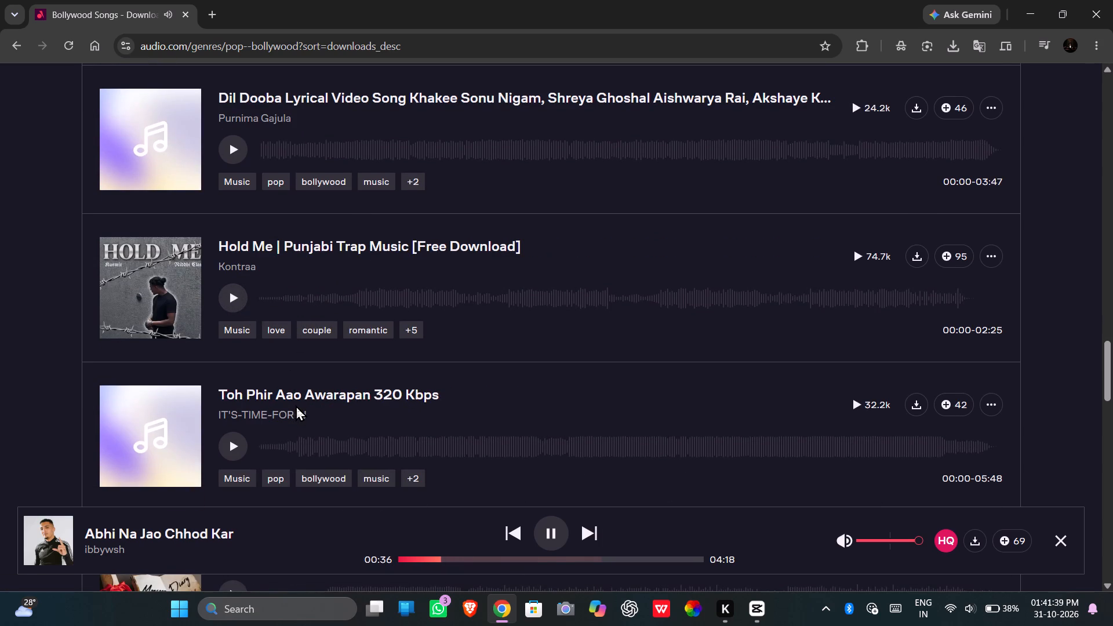
scroll(307, 388, "down", 1)
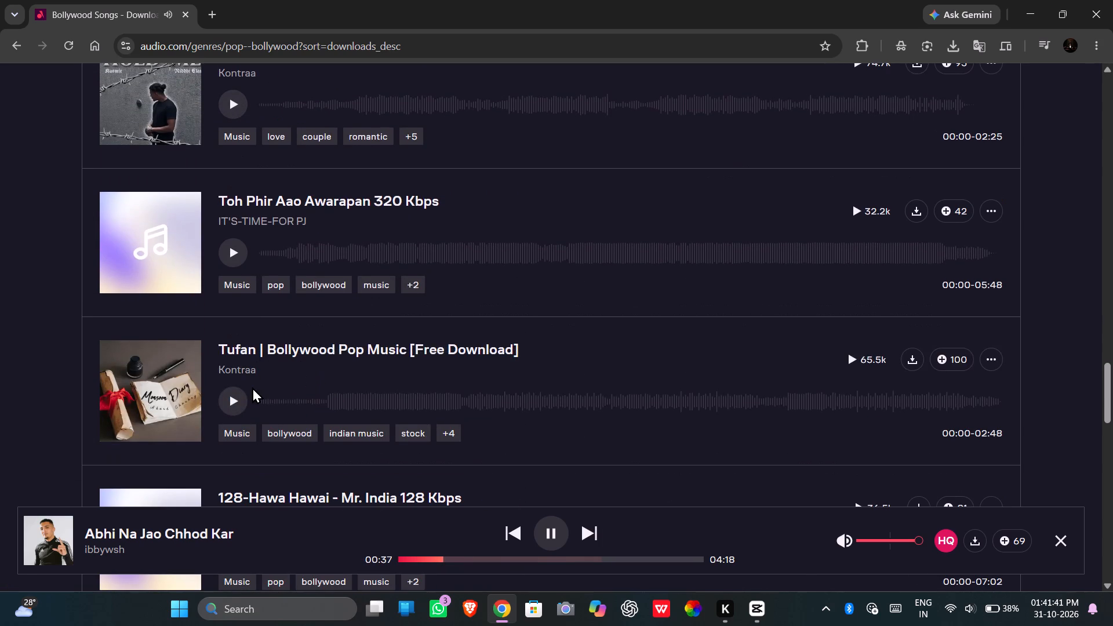
left_click(232, 405)
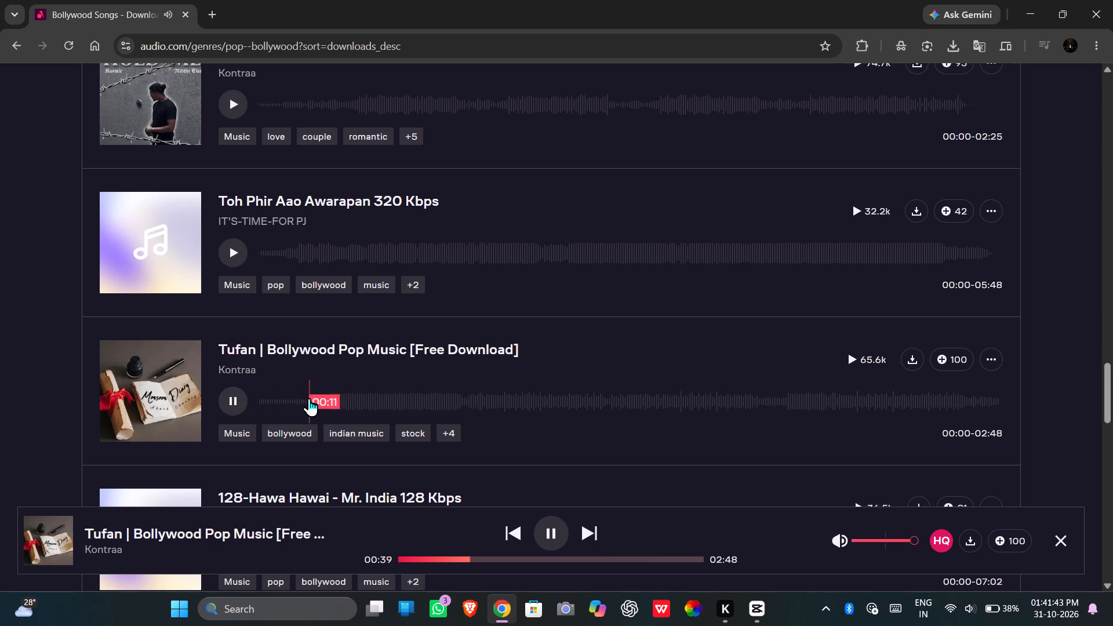
left_click(340, 404)
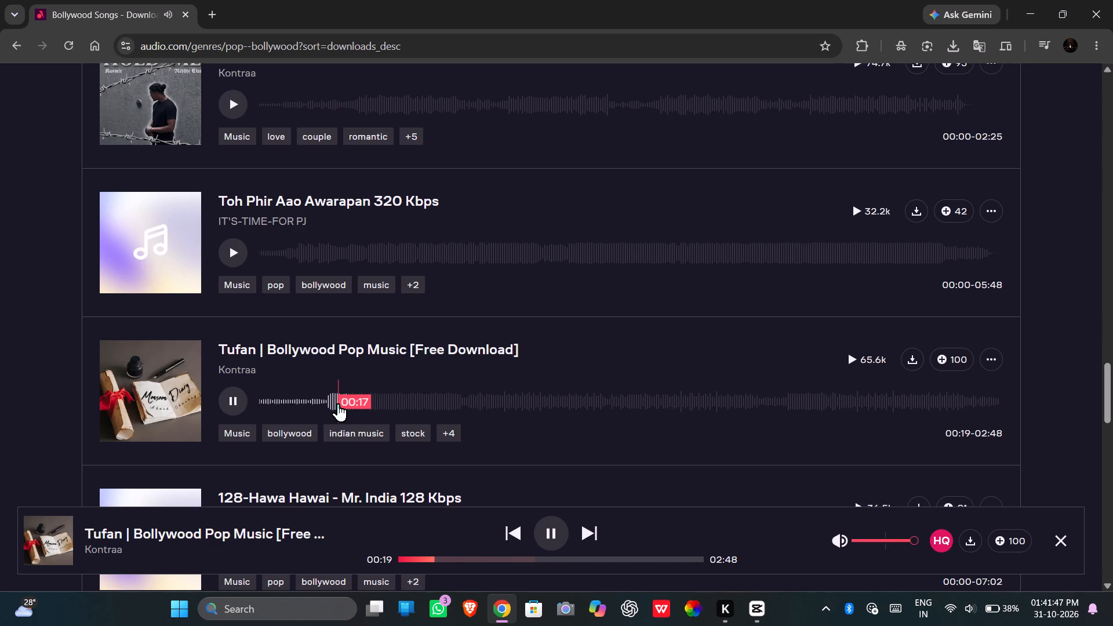
Open the Indie Pop related genre below the Bollywood track list and close the audio player.
scroll(338, 403, "down", 1)
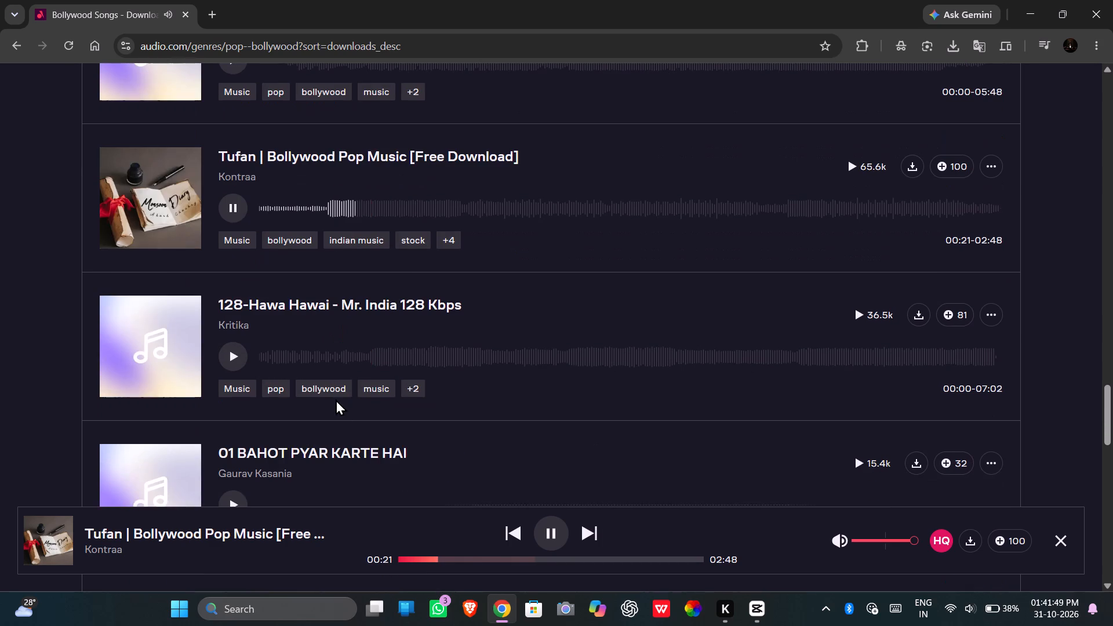
scroll(263, 384, "down", 3)
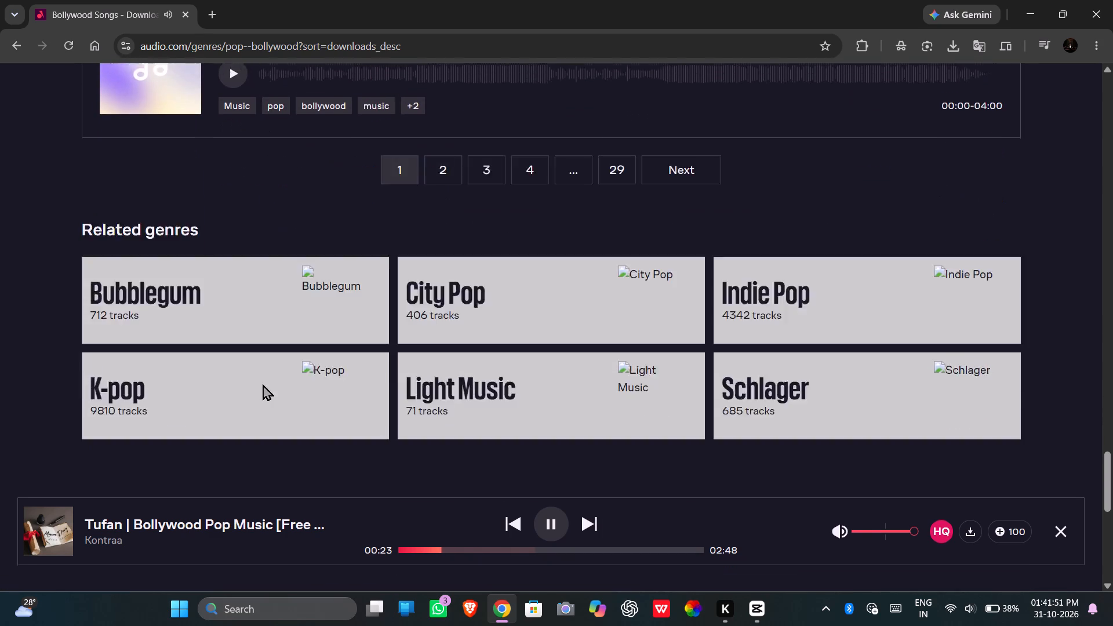
scroll(263, 384, "down", 1)
scroll(263, 384, "up", 1)
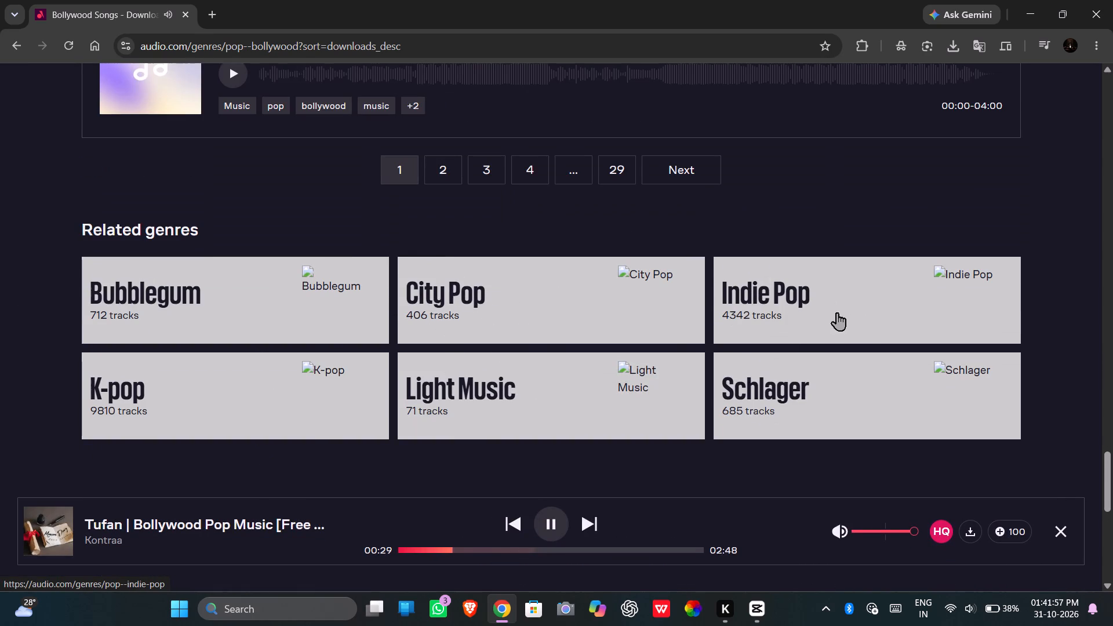
scroll(470, 297, "down", 2)
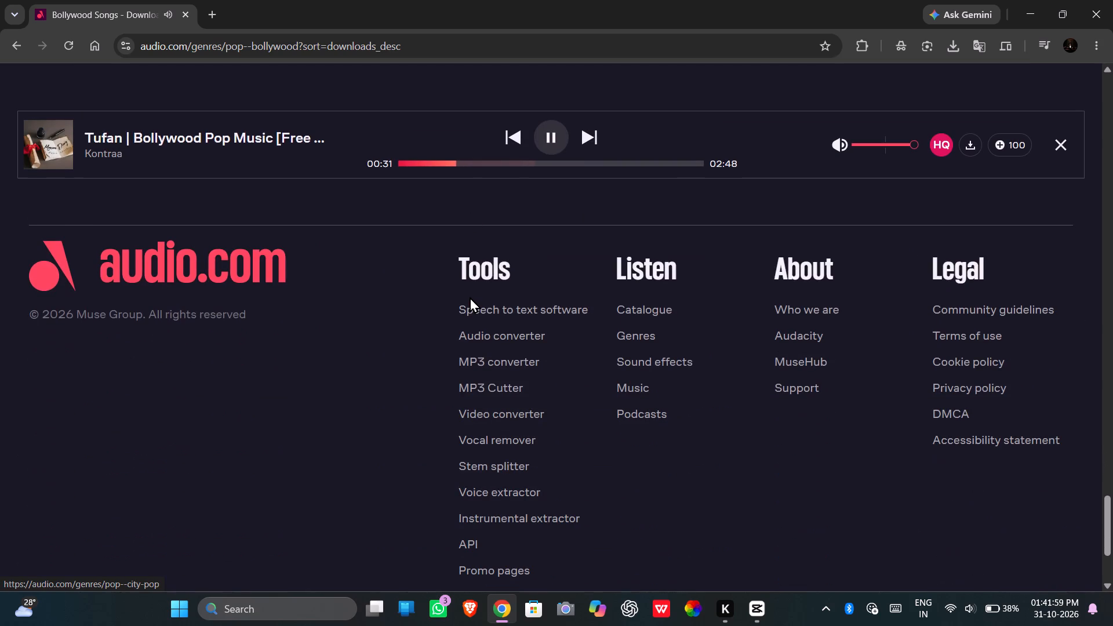
scroll(470, 297, "up", 2)
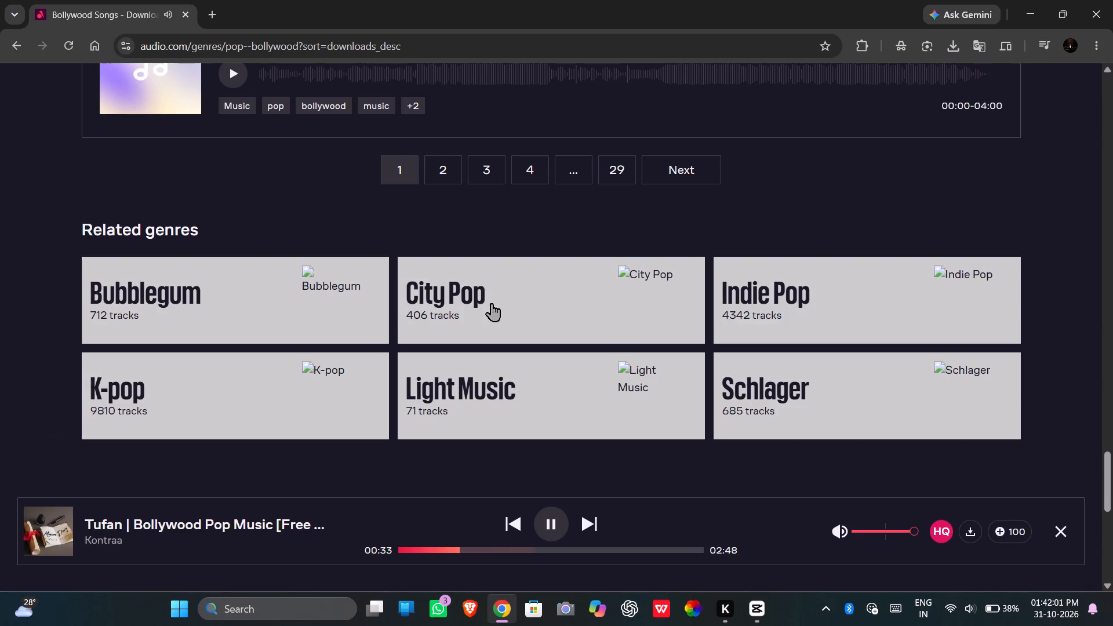
left_click(803, 300)
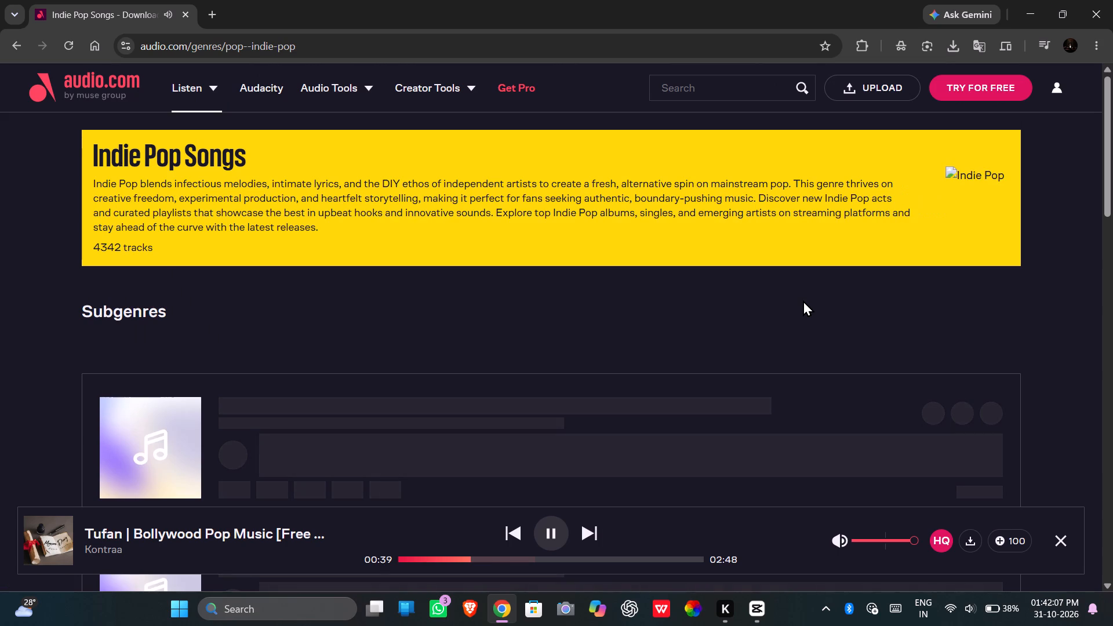
scroll(763, 294, "down", 2)
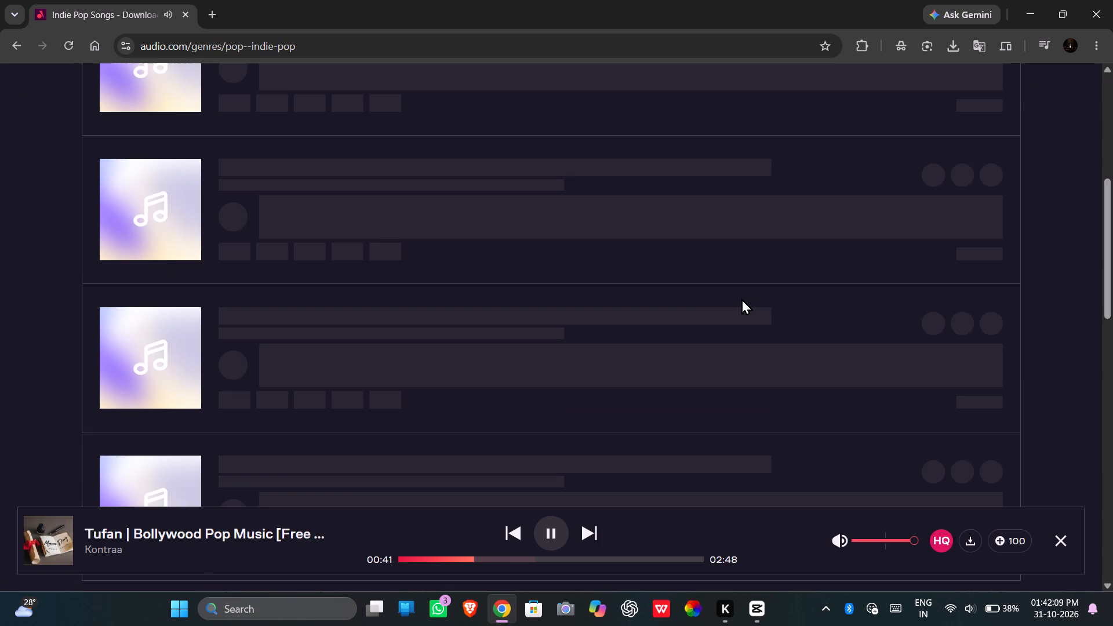
scroll(737, 296, "up", 1)
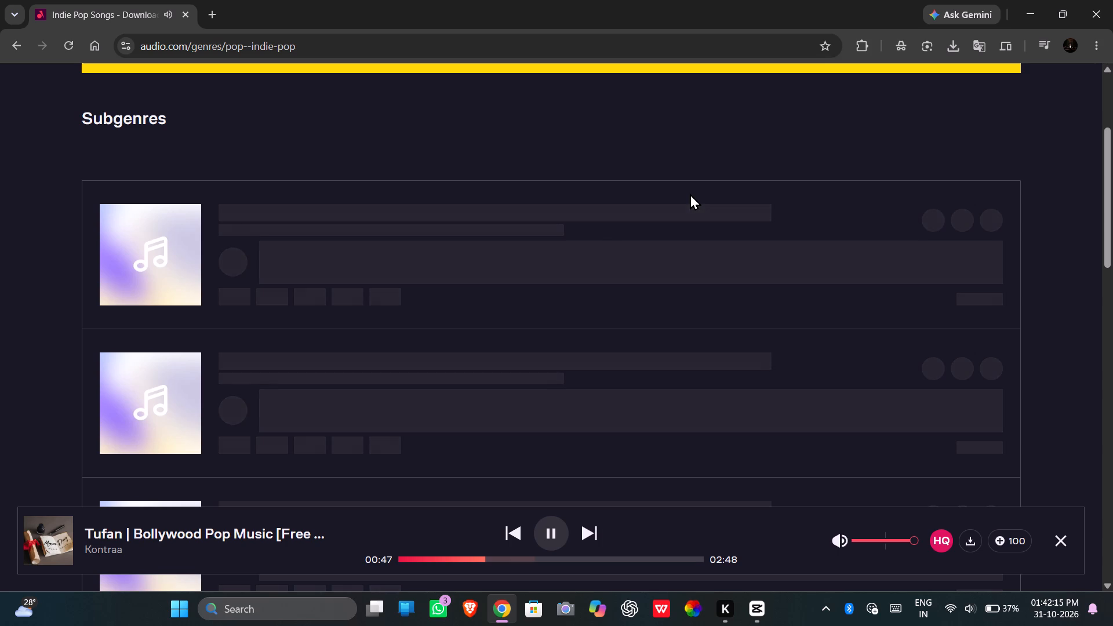
left_click(1065, 537)
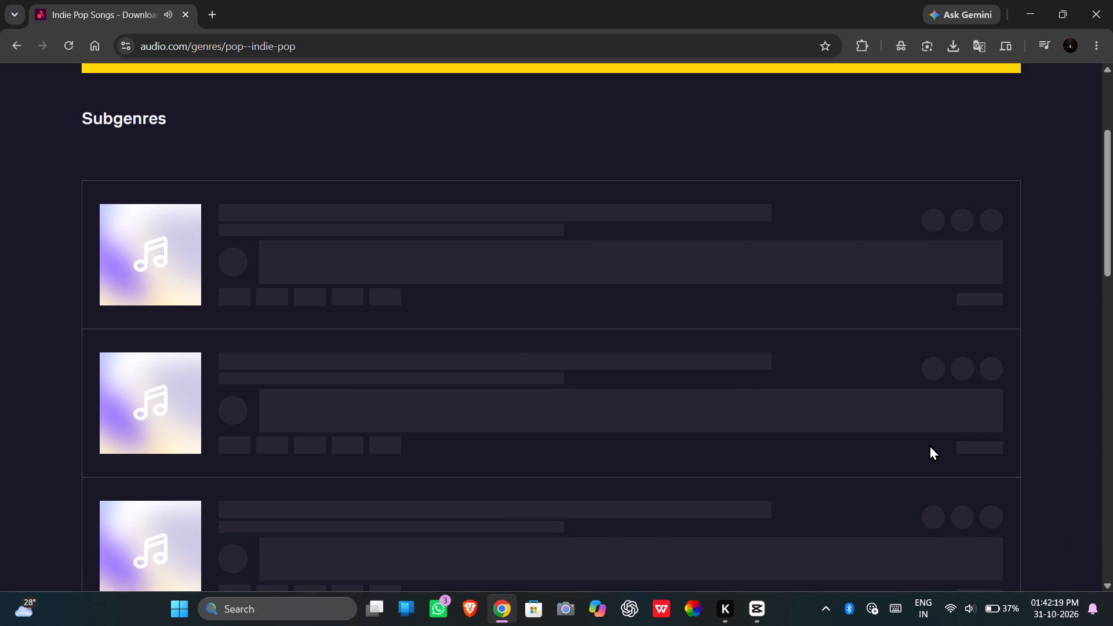
Audition SLAY! (SLOWED) by Phonk from the Indie Pop list, skipping ahead to two passages within the opening part.
left_click(245, 366)
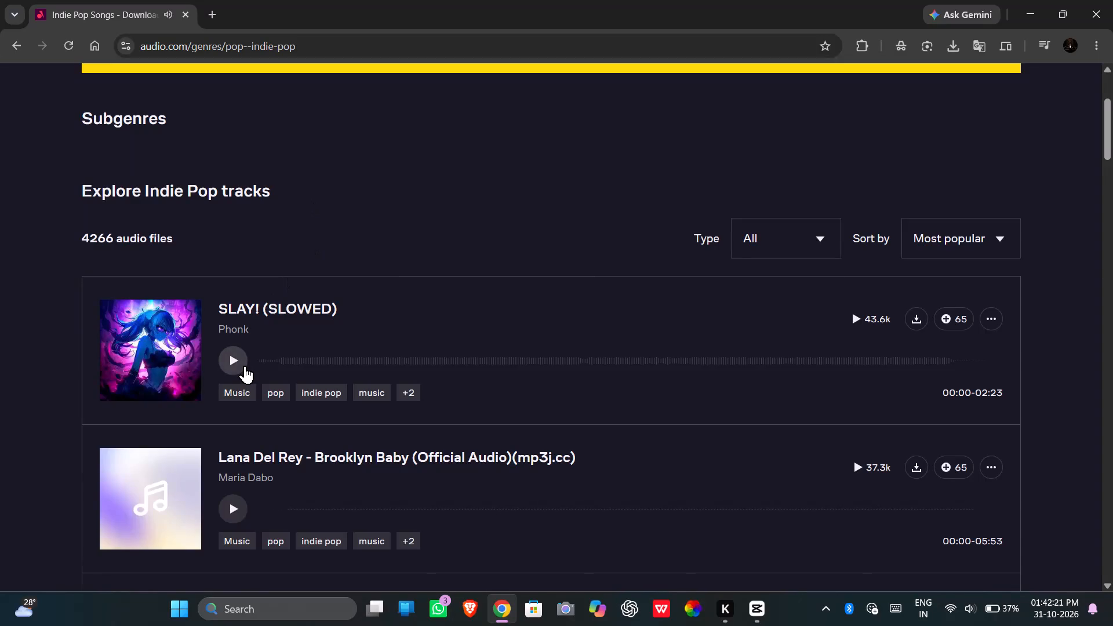
scroll(245, 366, "down", 2)
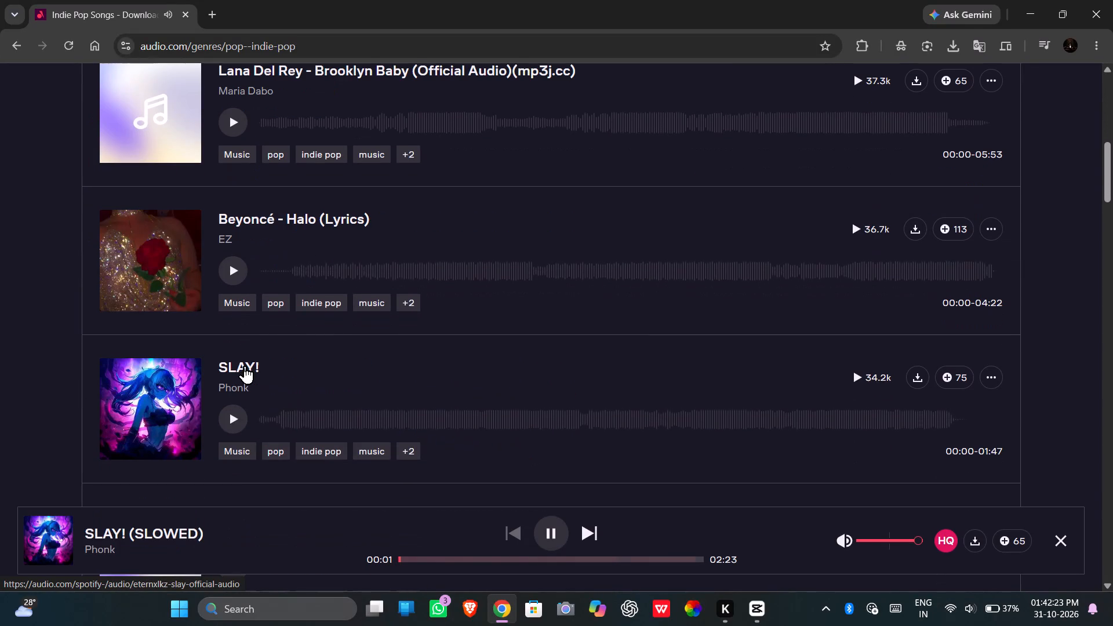
scroll(245, 366, "up", 1)
left_click(317, 166)
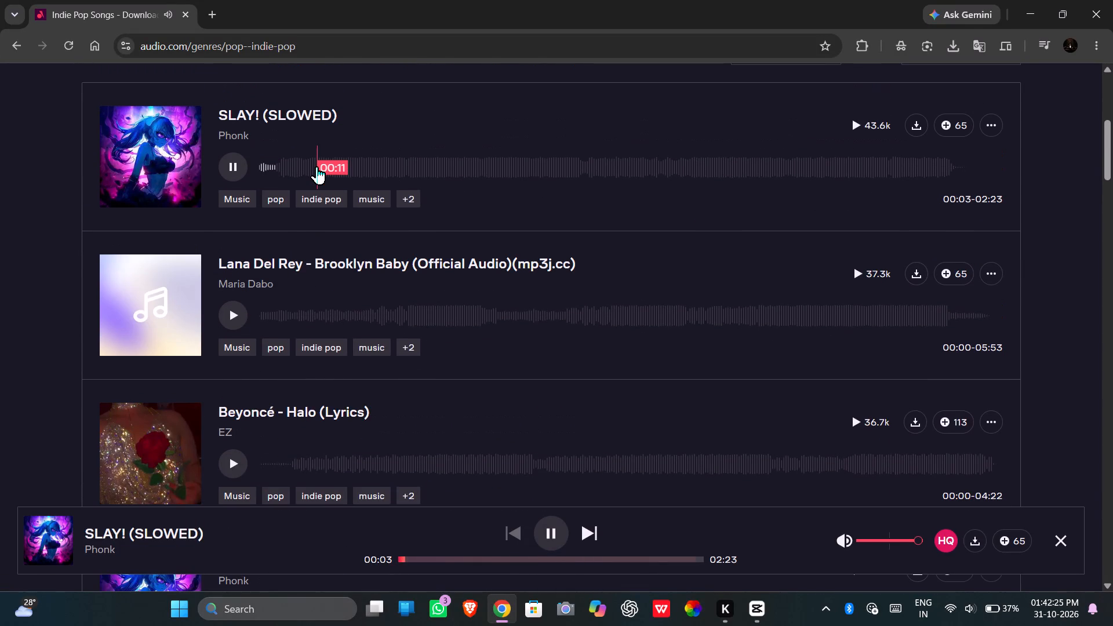
left_click(363, 169)
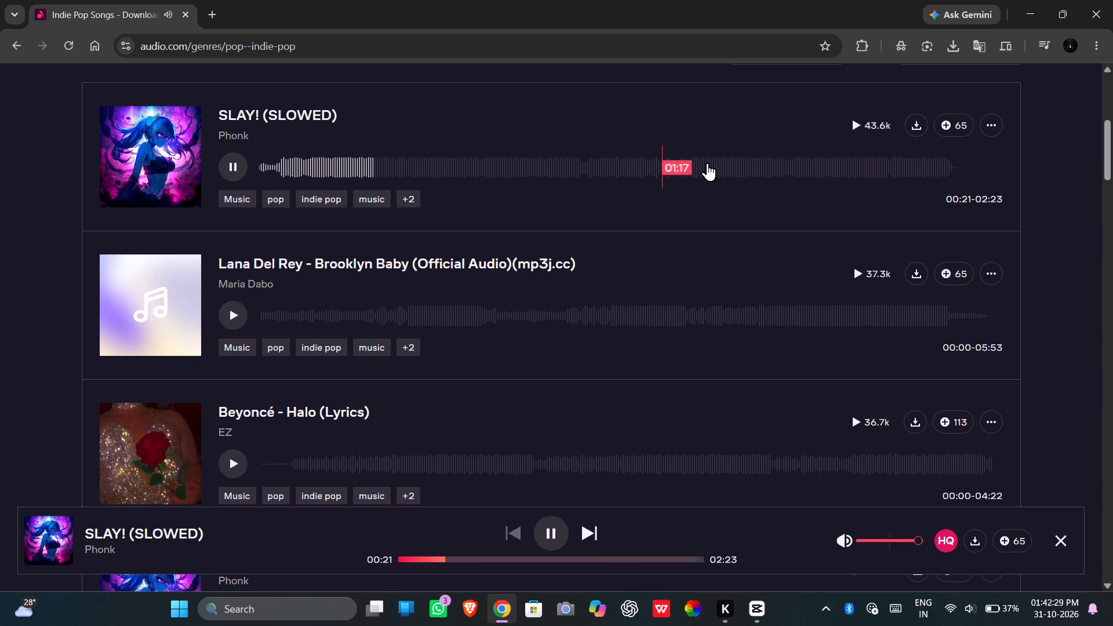
Download SLAY! (SLOWED) in the MP3 source format and dismiss the offer to gift the artist Pro.
left_click(914, 125)
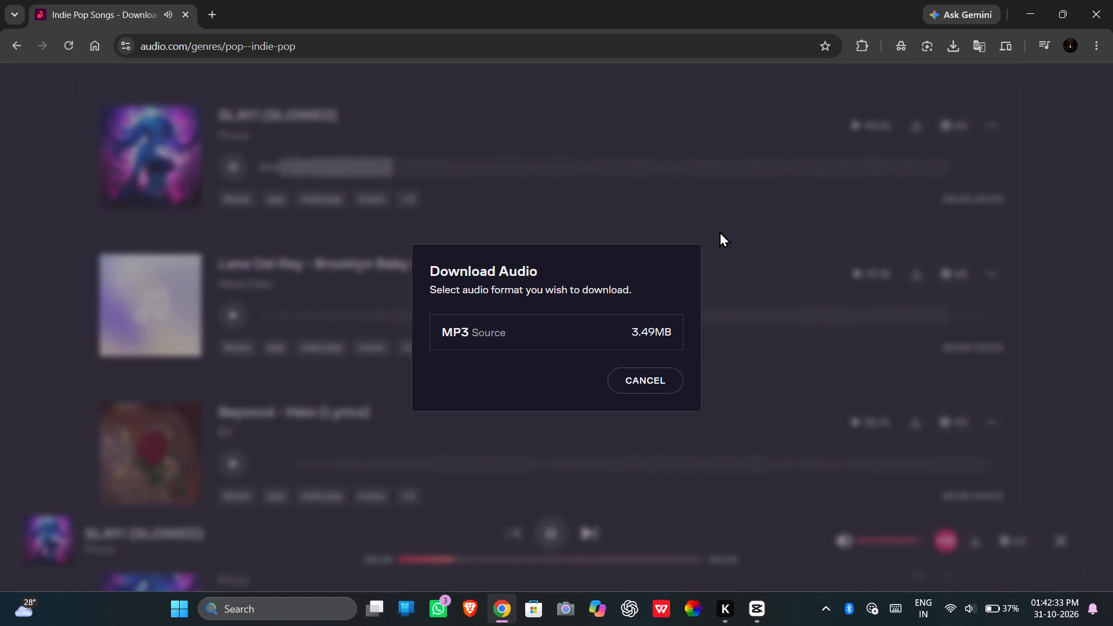
left_click(631, 335)
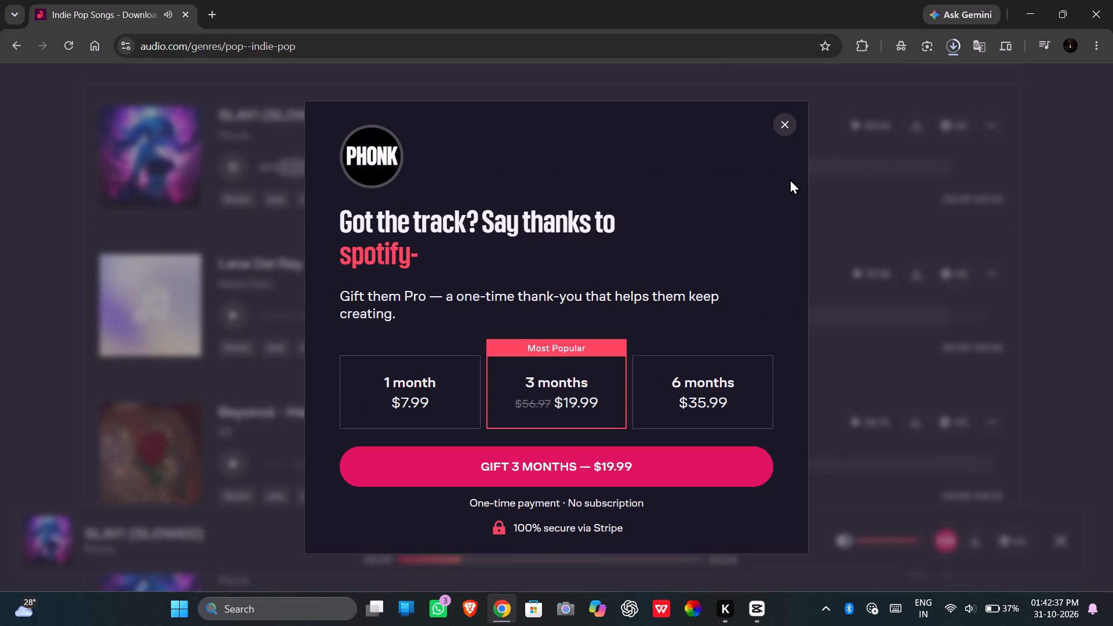
left_click(783, 124)
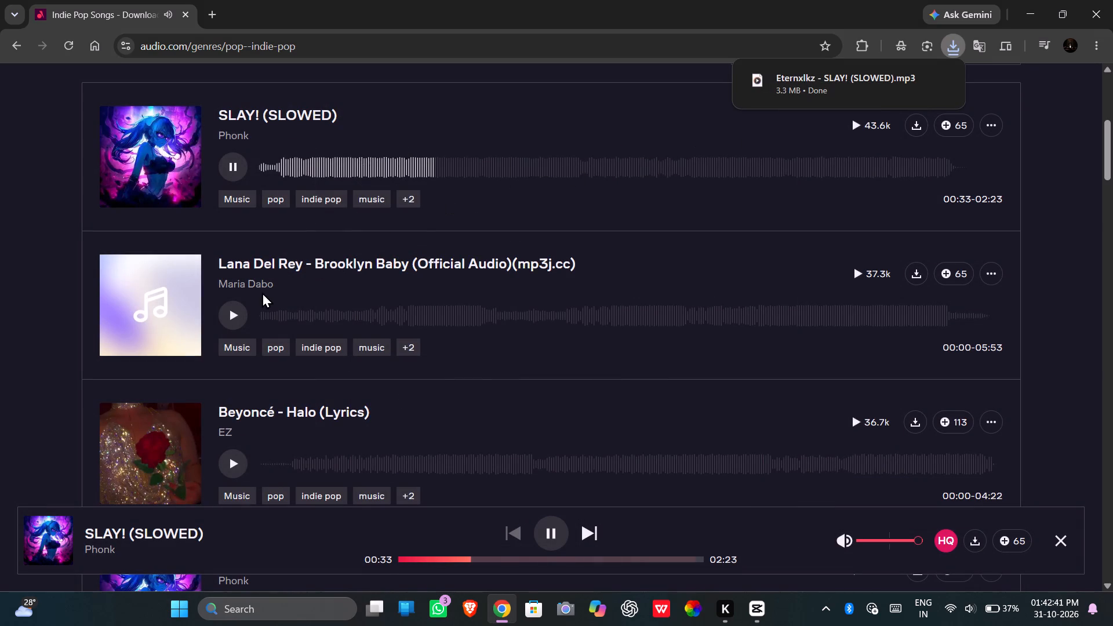
Audition Lana Del Rey - Brooklyn Baby, skipping ahead to about 1:12 and 1:19.
left_click(227, 310)
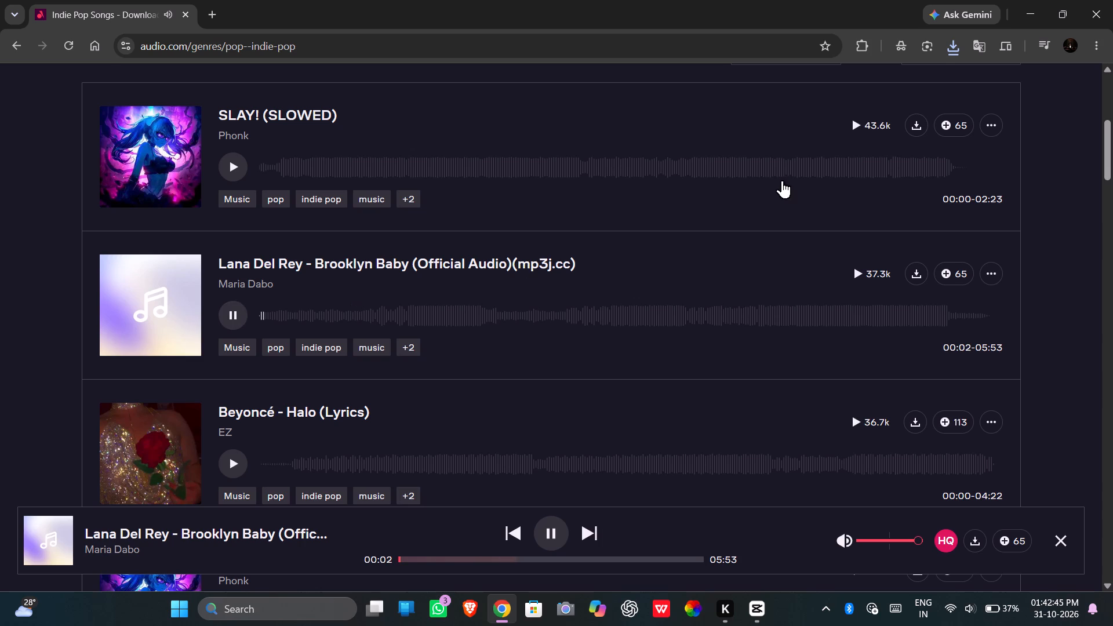
left_click(996, 122)
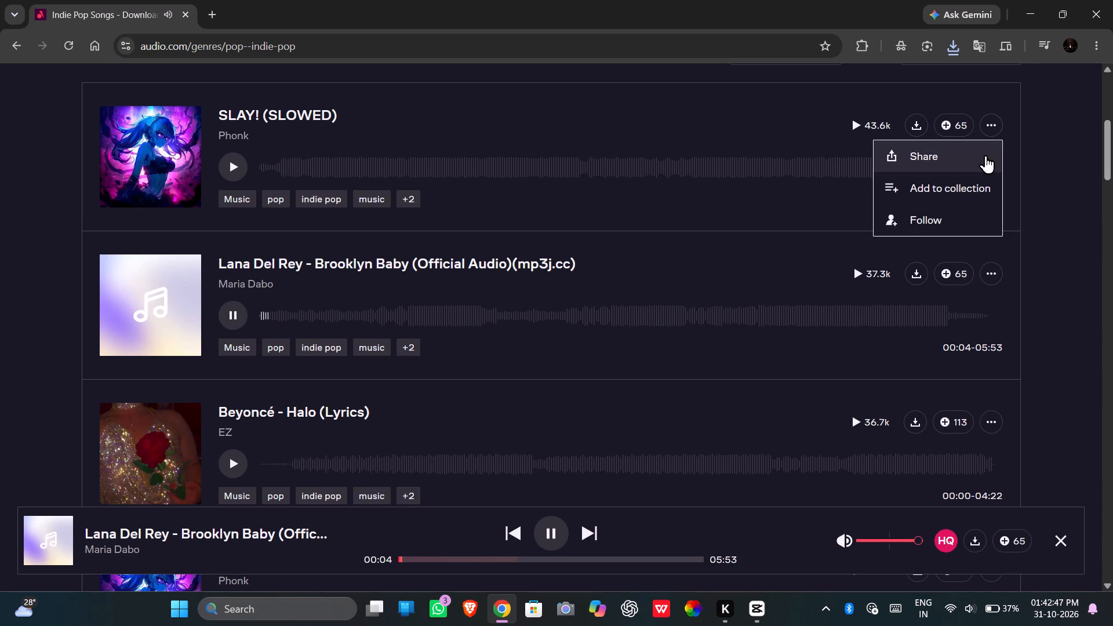
left_click(1049, 206)
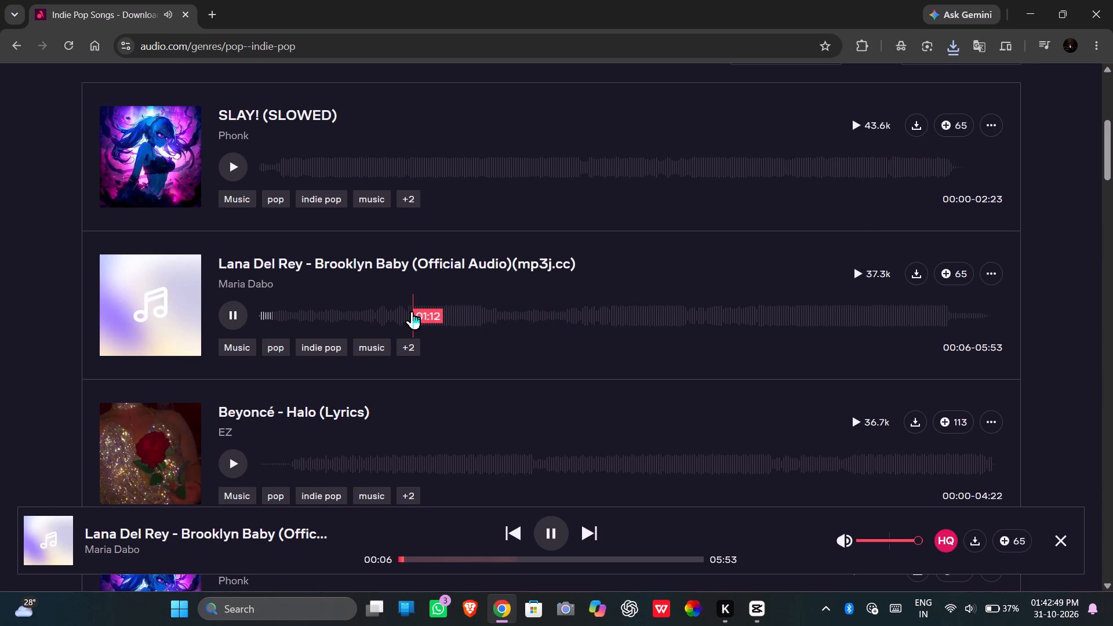
left_click(412, 311)
left_click(427, 314)
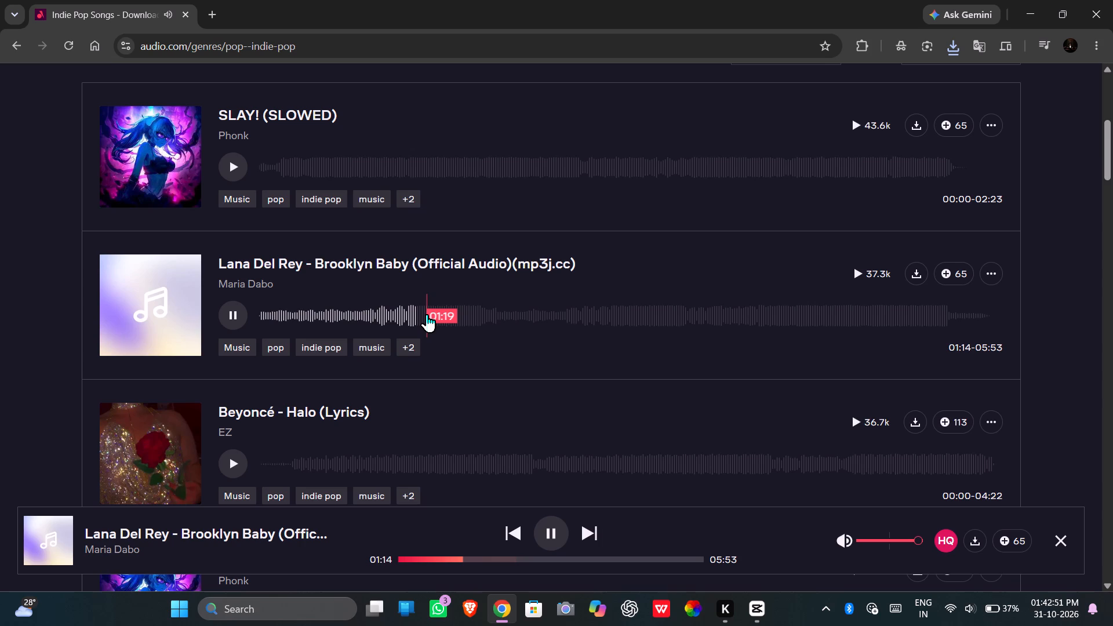
Audition Beyoncé - Halo (Lyrics), skipping ahead through several passages from about 0:33 to 1:57.
scroll(427, 314, "down", 1)
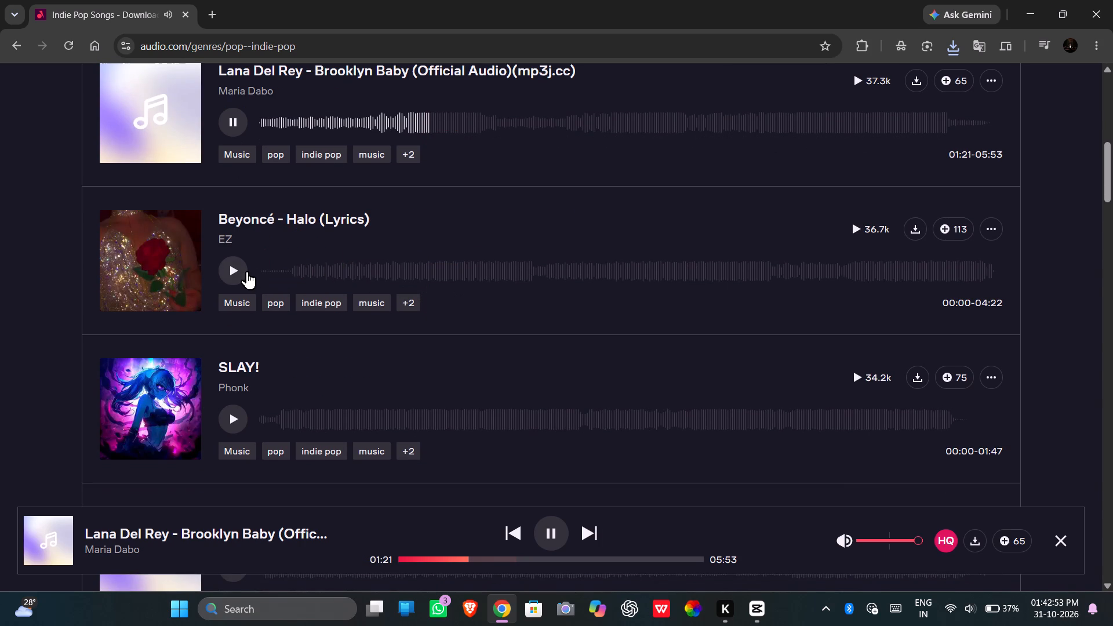
left_click(245, 271)
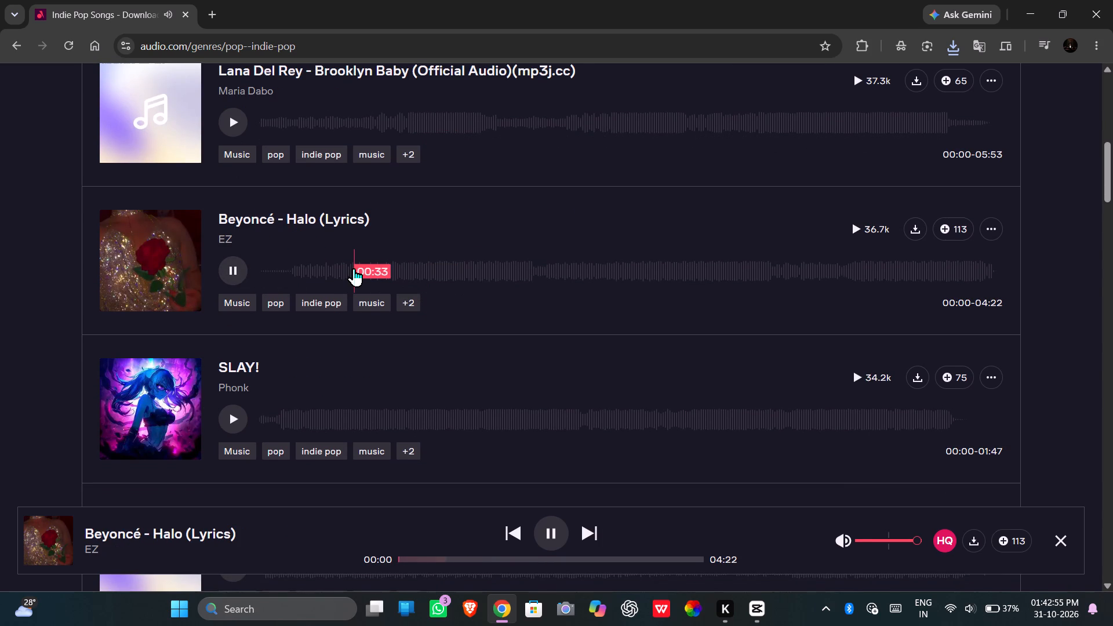
left_click(354, 268)
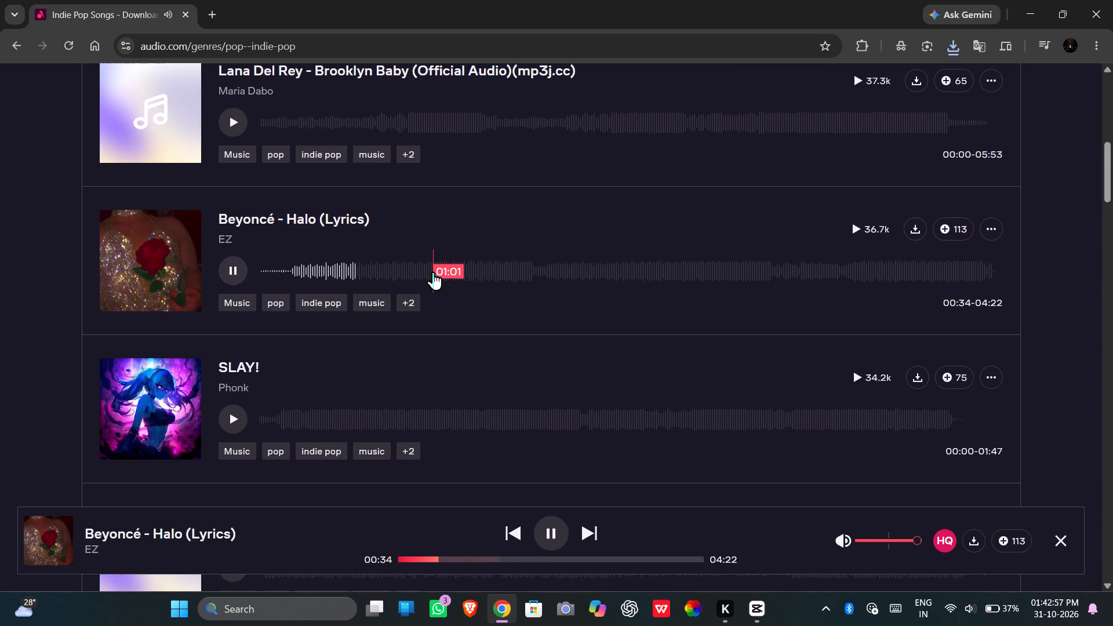
left_click(427, 272)
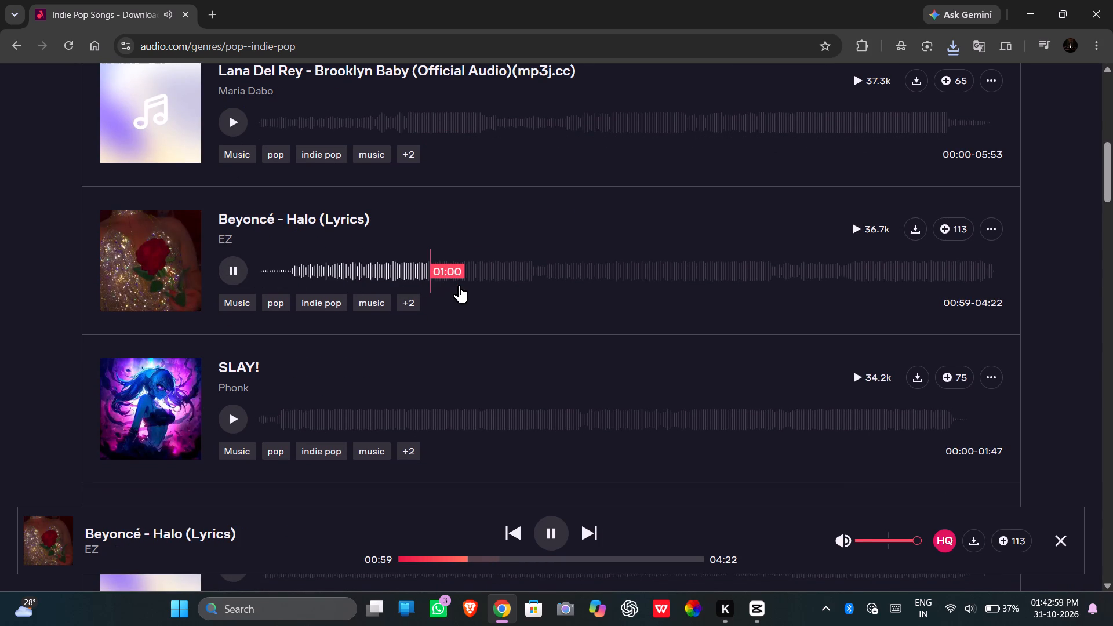
left_click(475, 275)
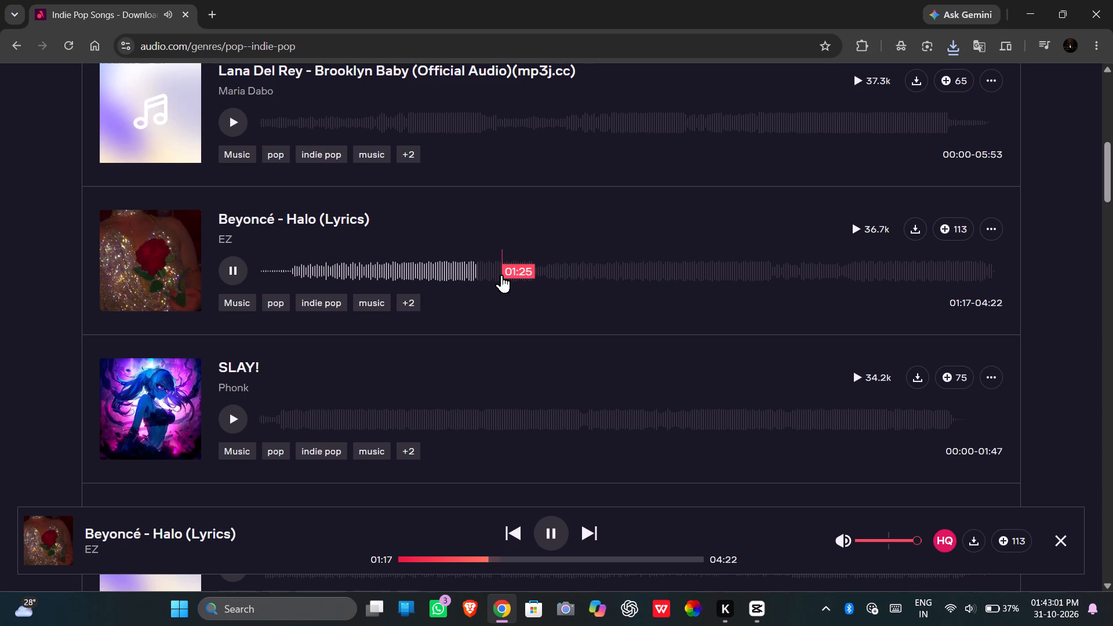
left_click(501, 275)
left_click(594, 275)
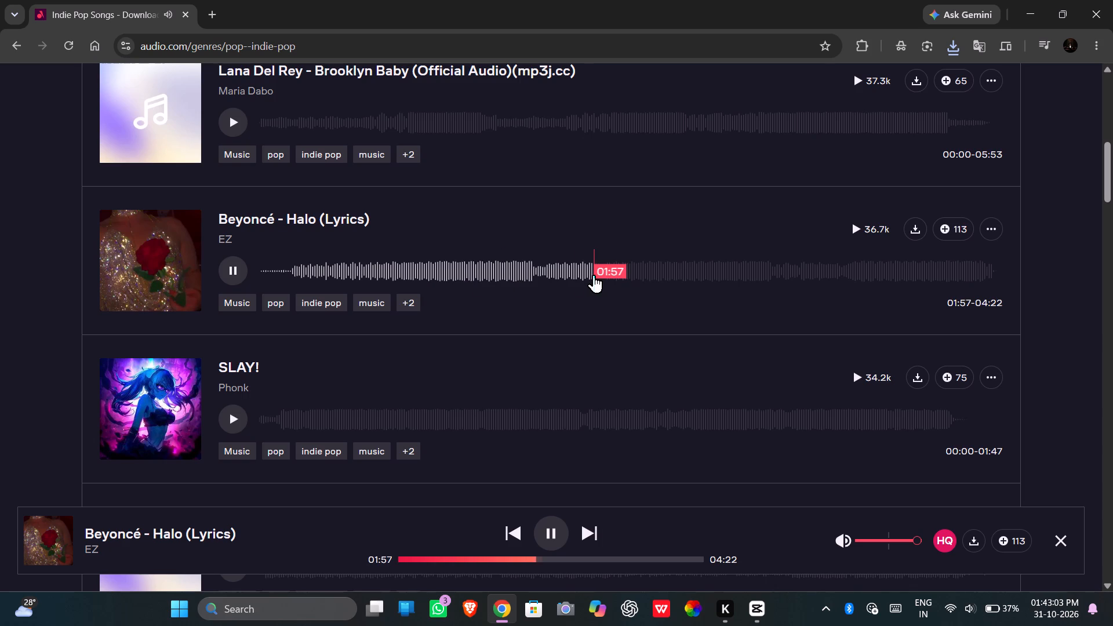
Audition SLAY! by Phonk from the Indie Pop list, skipping ahead to about 0:04 and 0:06.
scroll(594, 275, "down", 1)
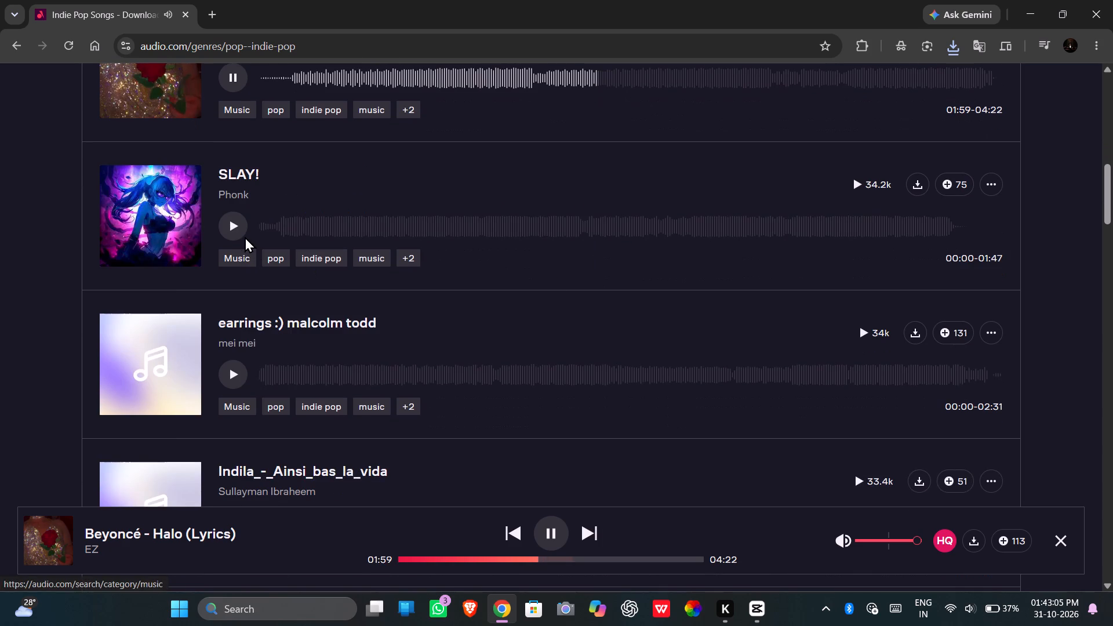
left_click(238, 230)
left_click(286, 228)
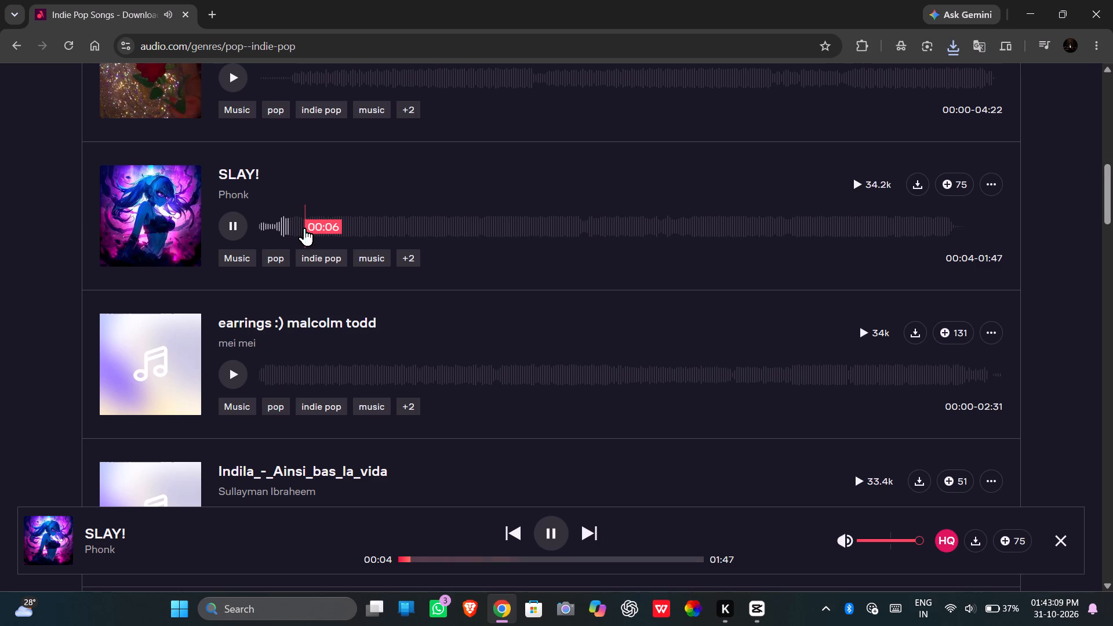
left_click(304, 228)
Audition the track earrings :) malcolm todd, skipping ahead to one passage near its beginning.
scroll(368, 283, "down", 1)
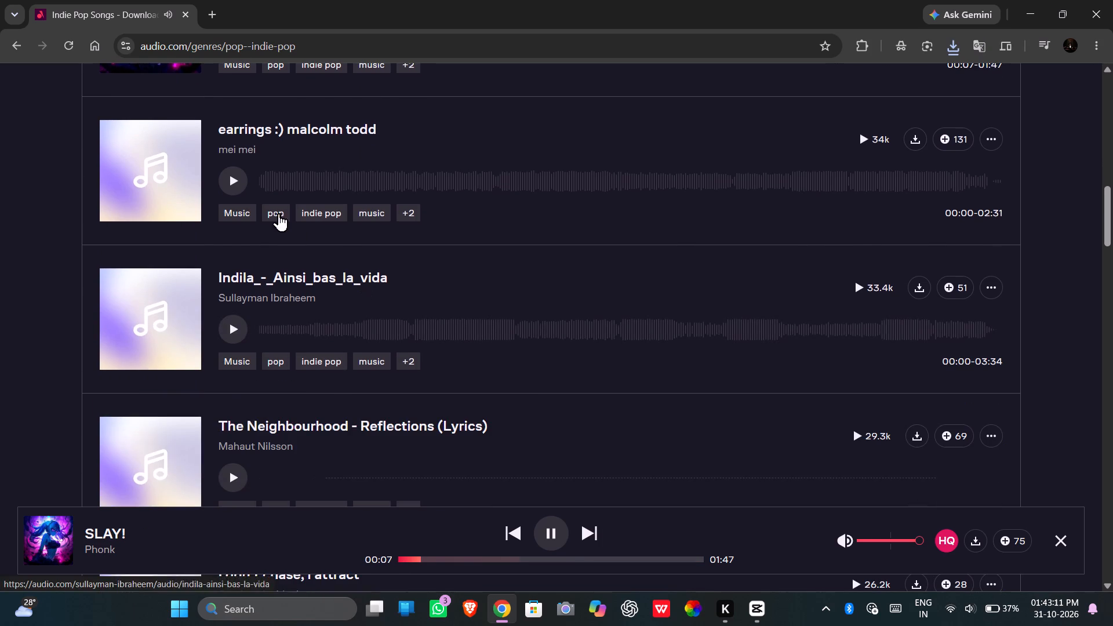
left_click(235, 181)
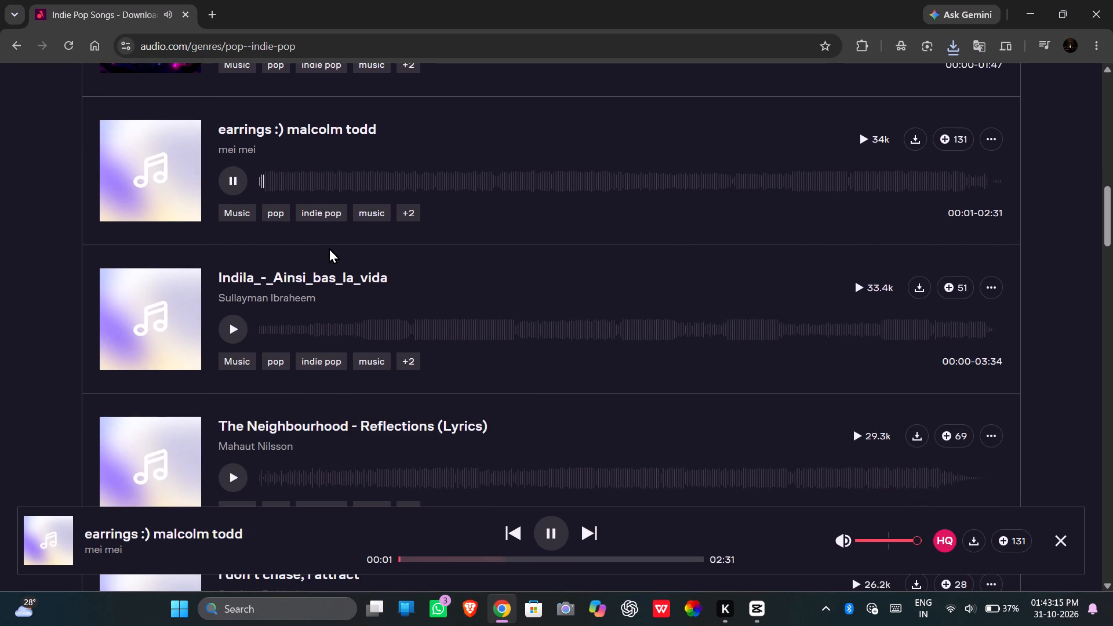
left_click(324, 171)
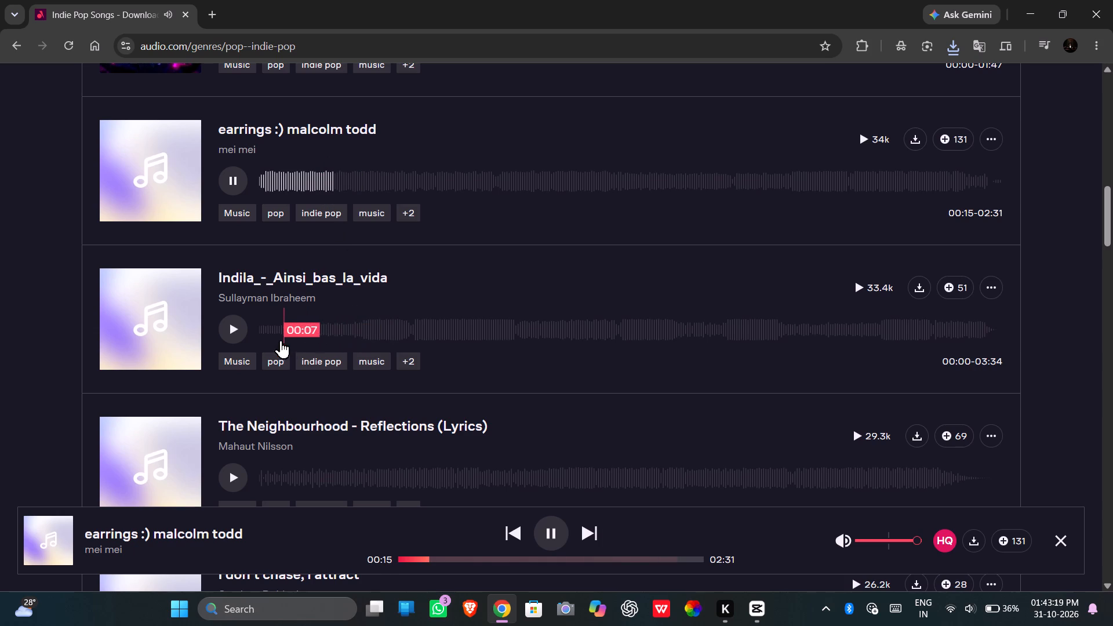
Audition The Neighbourhood - Reflections (Lyrics), skipping ahead to about 0:19 and 0:38.
scroll(318, 428, "down", 1)
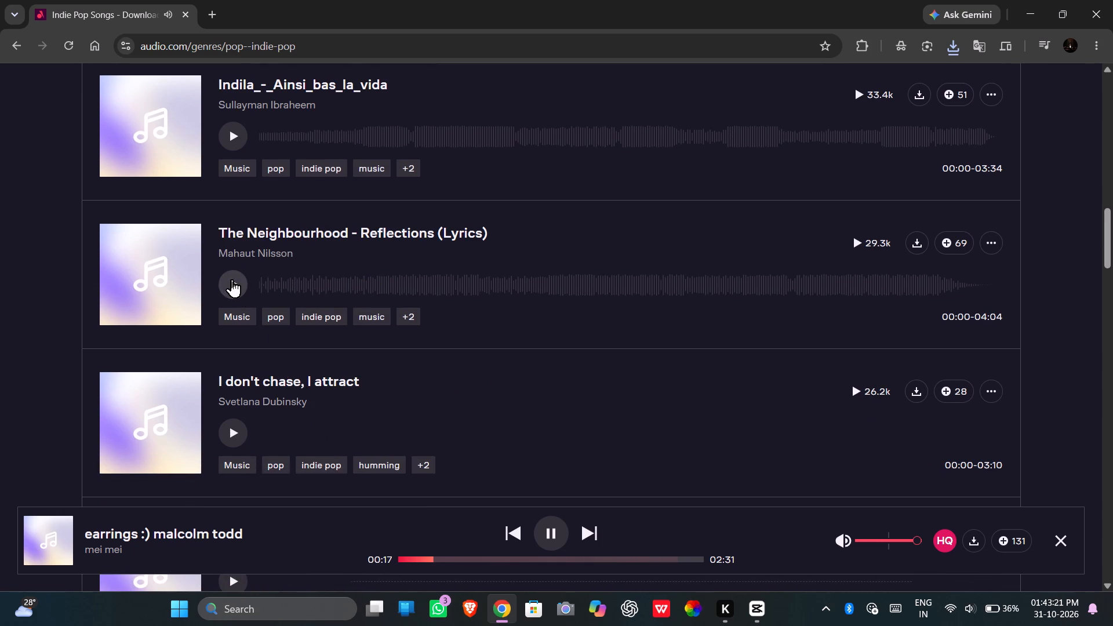
left_click(232, 279)
left_click(319, 287)
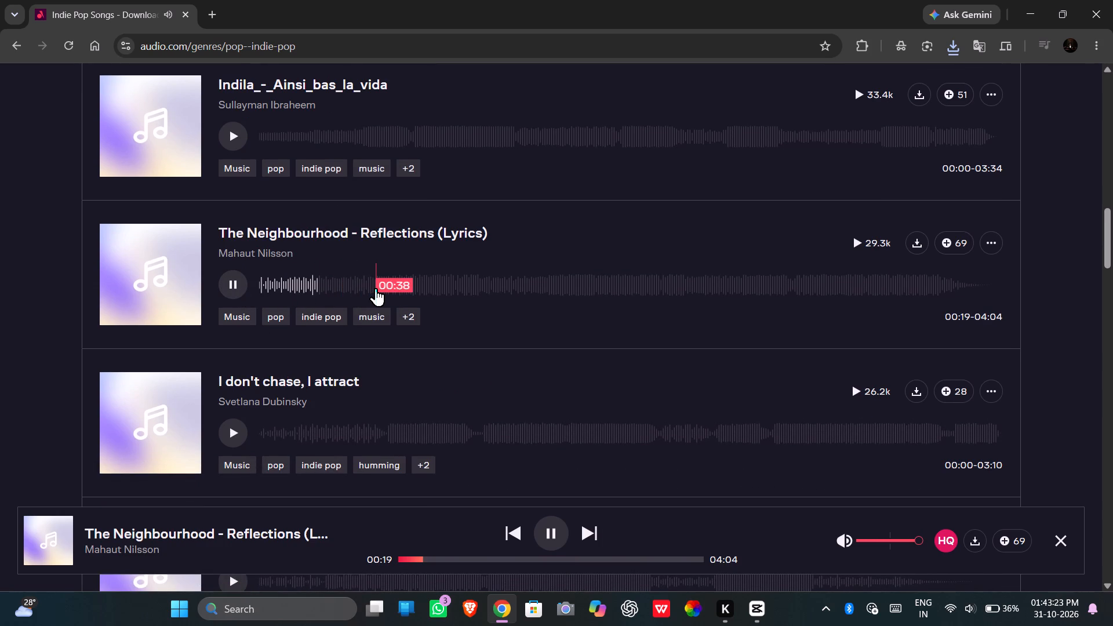
left_click(376, 288)
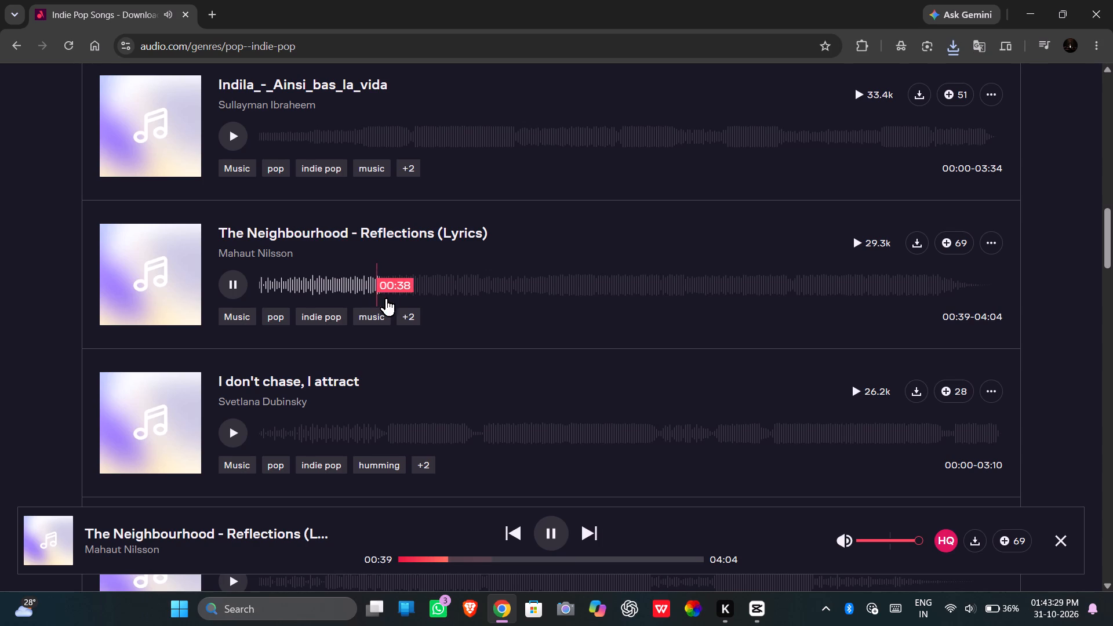
Look through the rest of the Indie Pop track list, down to the page end and back, for other suitable songs.
scroll(255, 413, "up", 1)
scroll(256, 413, "down", 3)
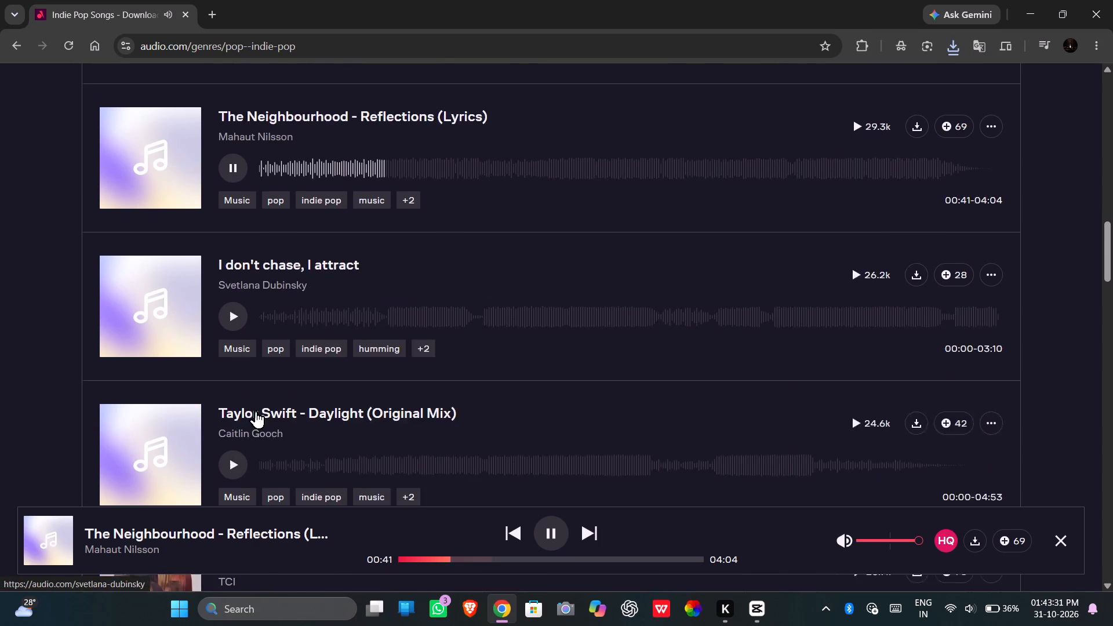
scroll(250, 402, "up", 1)
scroll(250, 402, "down", 3)
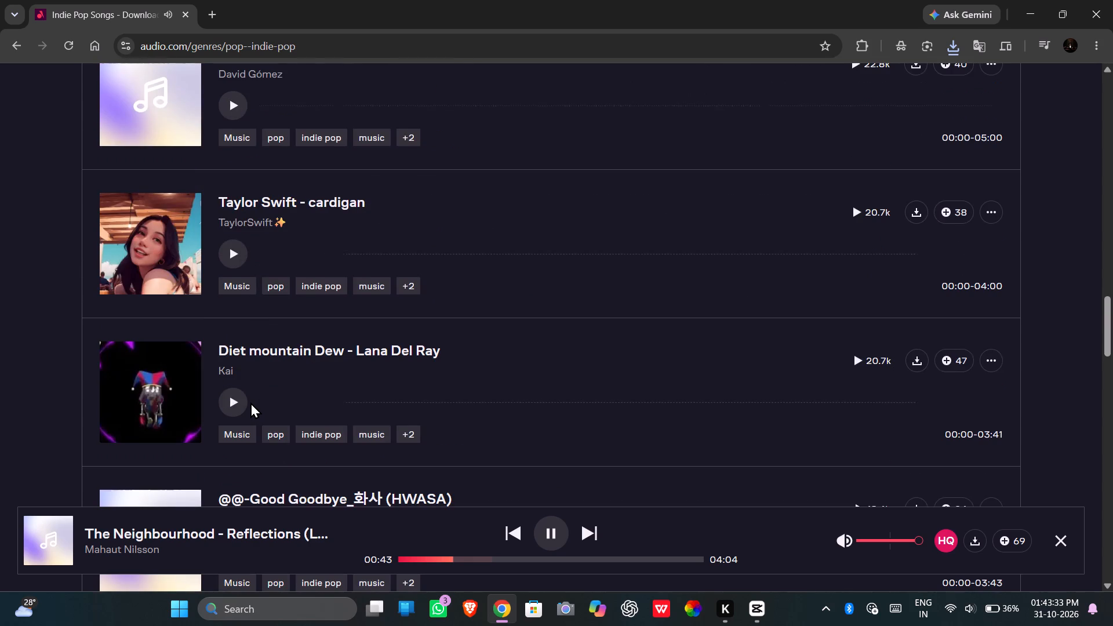
scroll(250, 402, "down", 4)
scroll(250, 402, "up", 1)
scroll(250, 402, "down", 3)
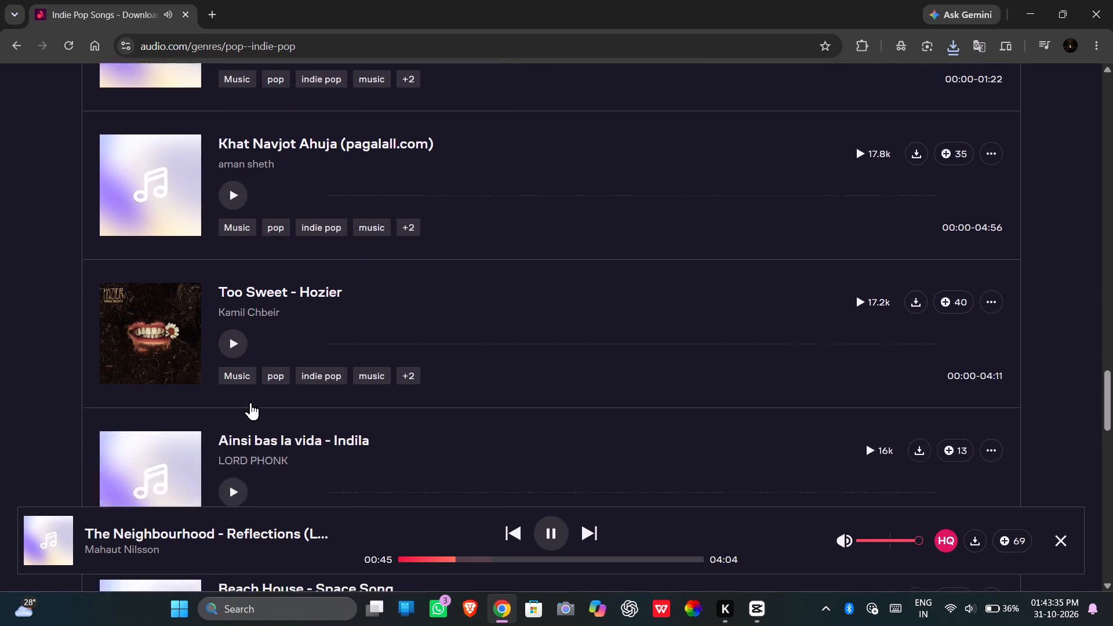
scroll(250, 402, "down", 4)
scroll(250, 402, "up", 4)
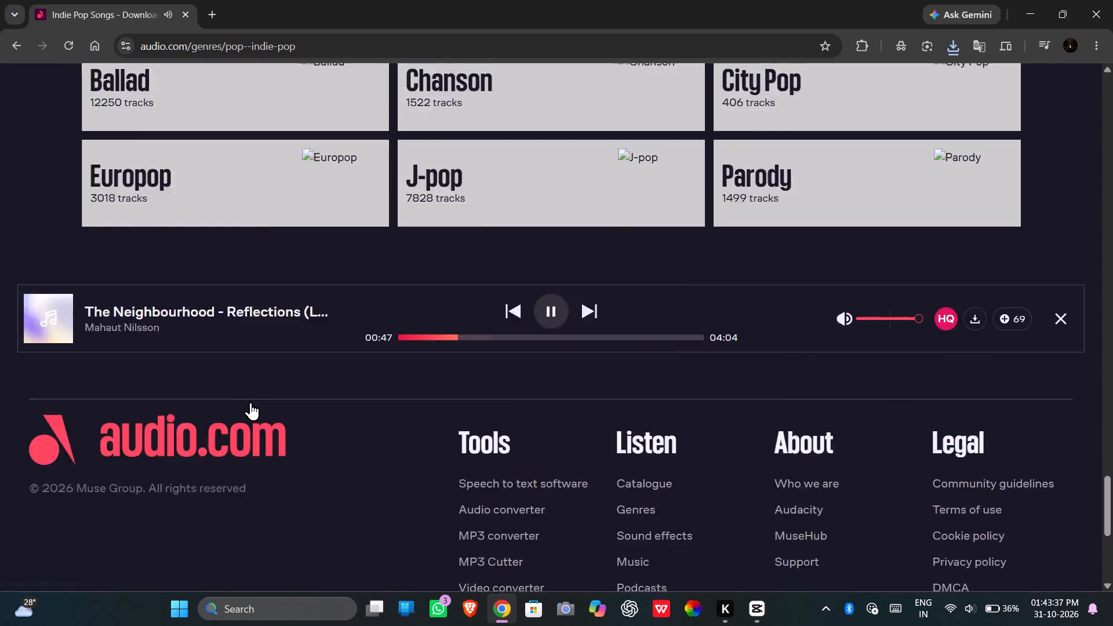
scroll(250, 402, "down", 1)
scroll(250, 402, "up", 5)
scroll(250, 402, "down", 1)
scroll(250, 402, "up", 5)
scroll(250, 402, "down", 1)
scroll(250, 402, "up", 1)
scroll(250, 402, "down", 1)
scroll(250, 402, "up", 1)
scroll(250, 402, "down", 1)
scroll(250, 402, "up", 1)
scroll(250, 402, "down", 1)
scroll(250, 402, "up", 1)
scroll(250, 402, "down", 1)
scroll(250, 402, "up", 1)
scroll(250, 402, "down", 1)
scroll(250, 402, "up", 1)
scroll(250, 402, "down", 1)
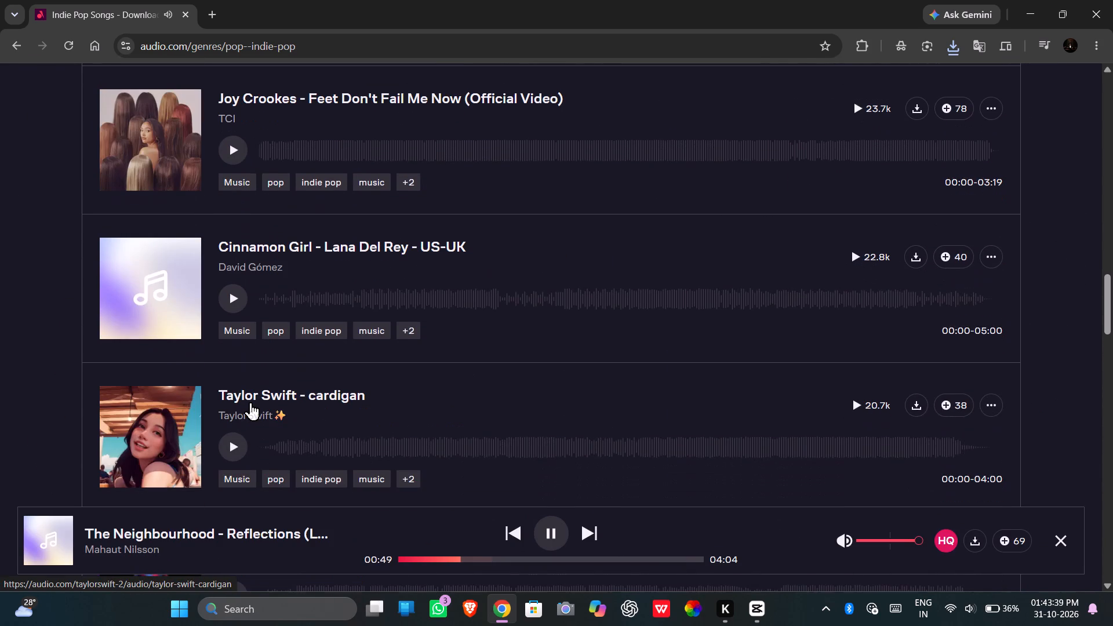
scroll(250, 402, "up", 8)
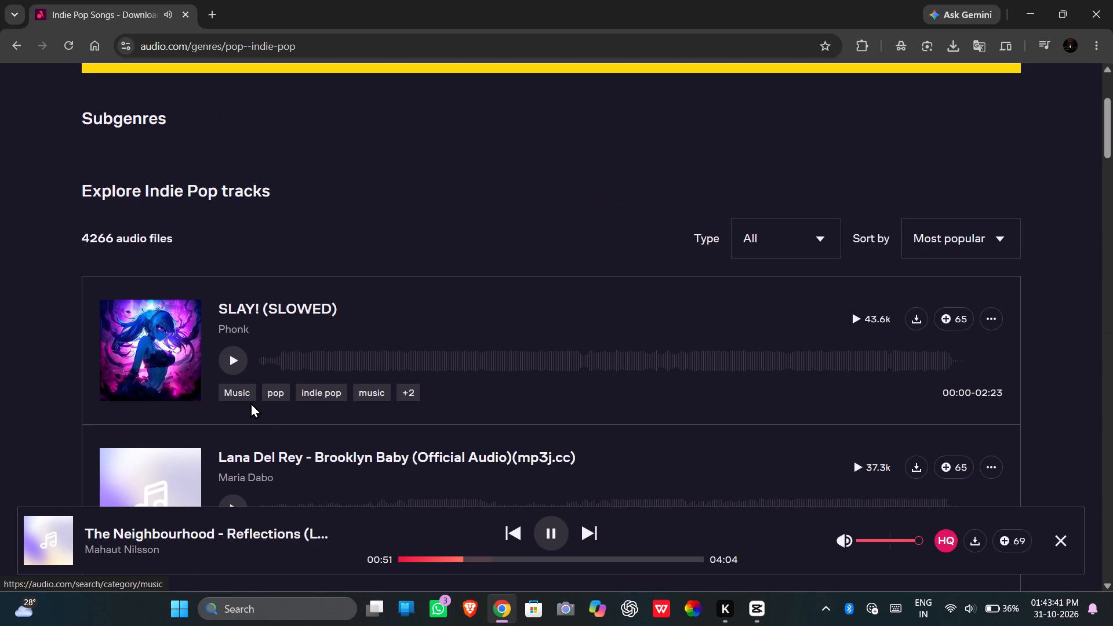
scroll(250, 402, "up", 2)
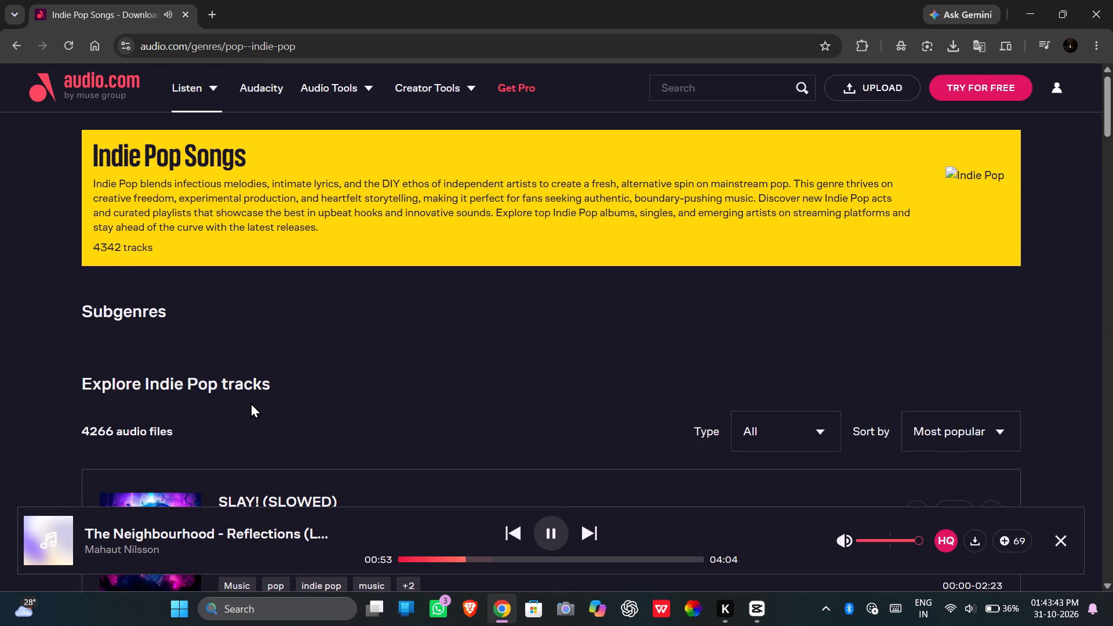
scroll(250, 402, "down", 2)
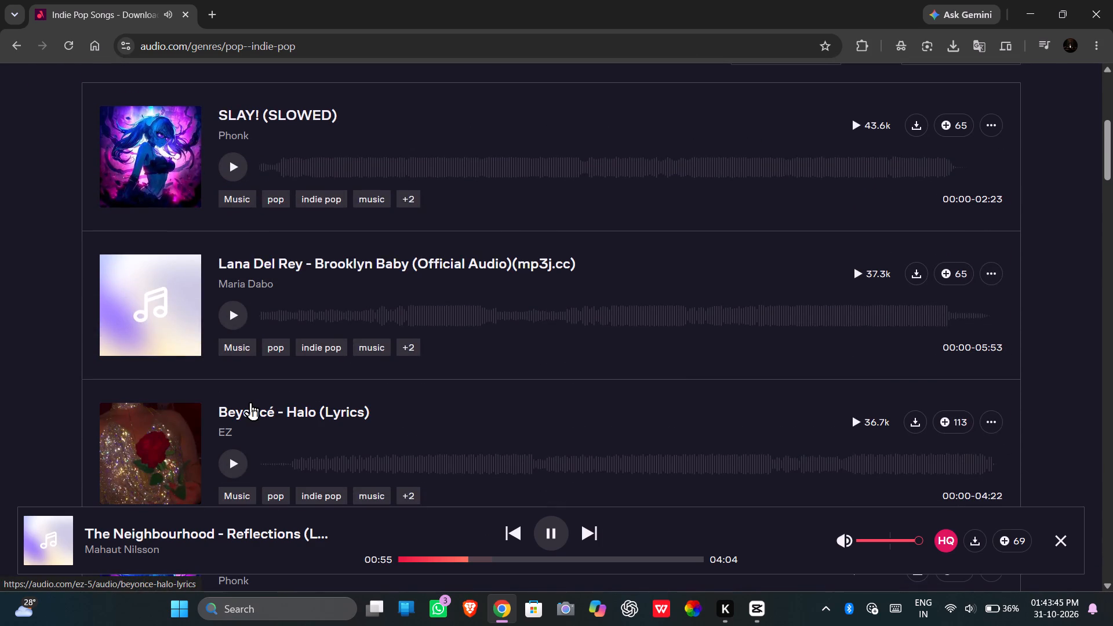
scroll(250, 402, "down", 2)
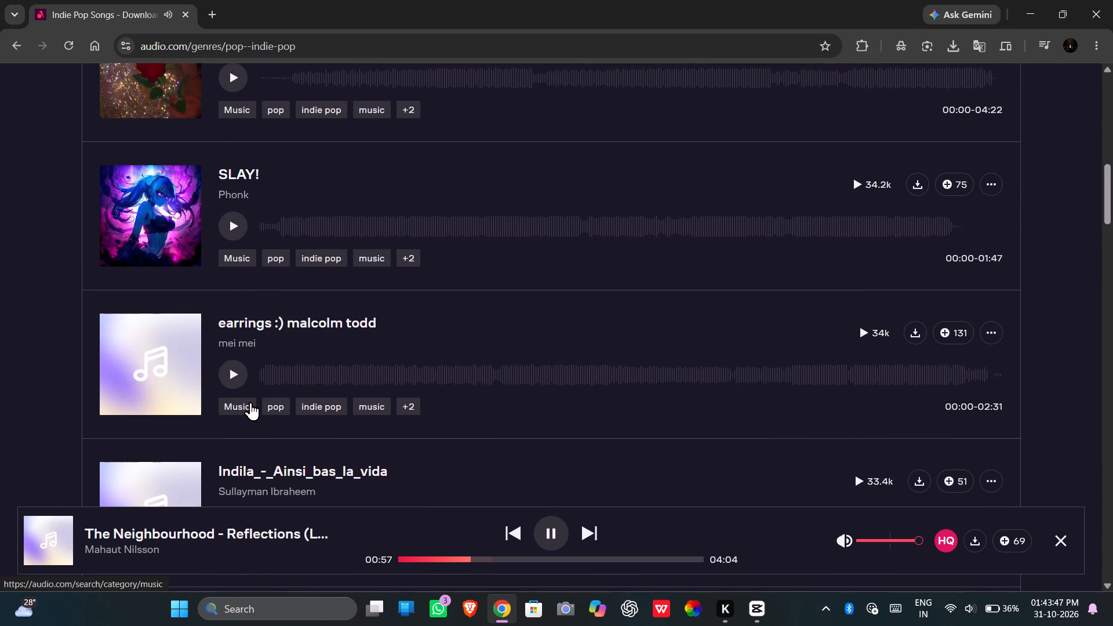
scroll(250, 402, "down", 2)
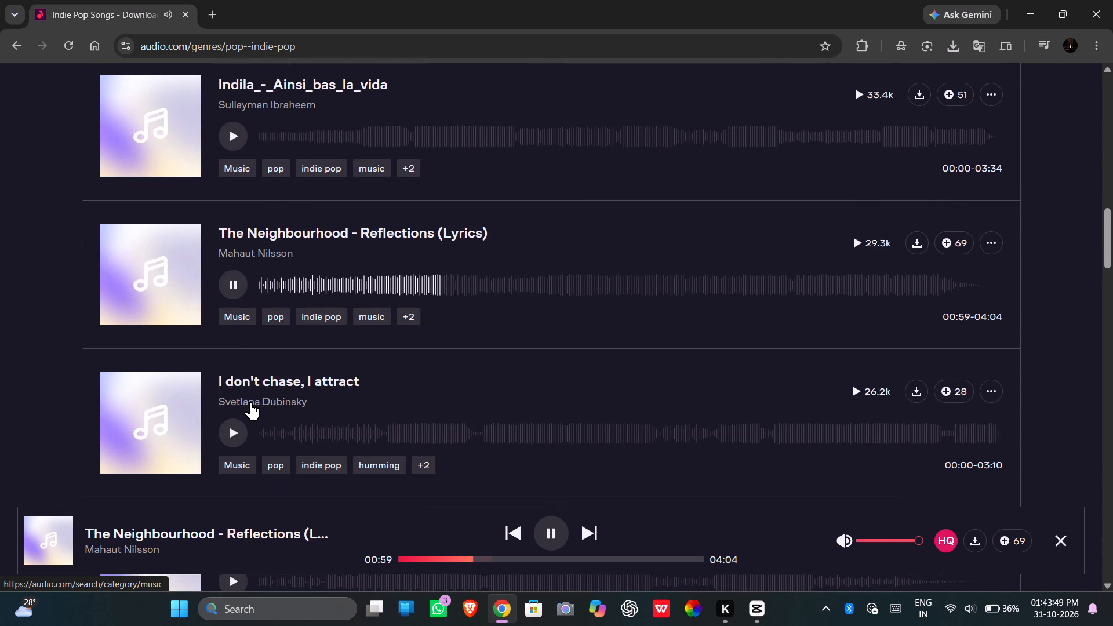
Search audio.com for funk.
scroll(250, 402, "up", 8)
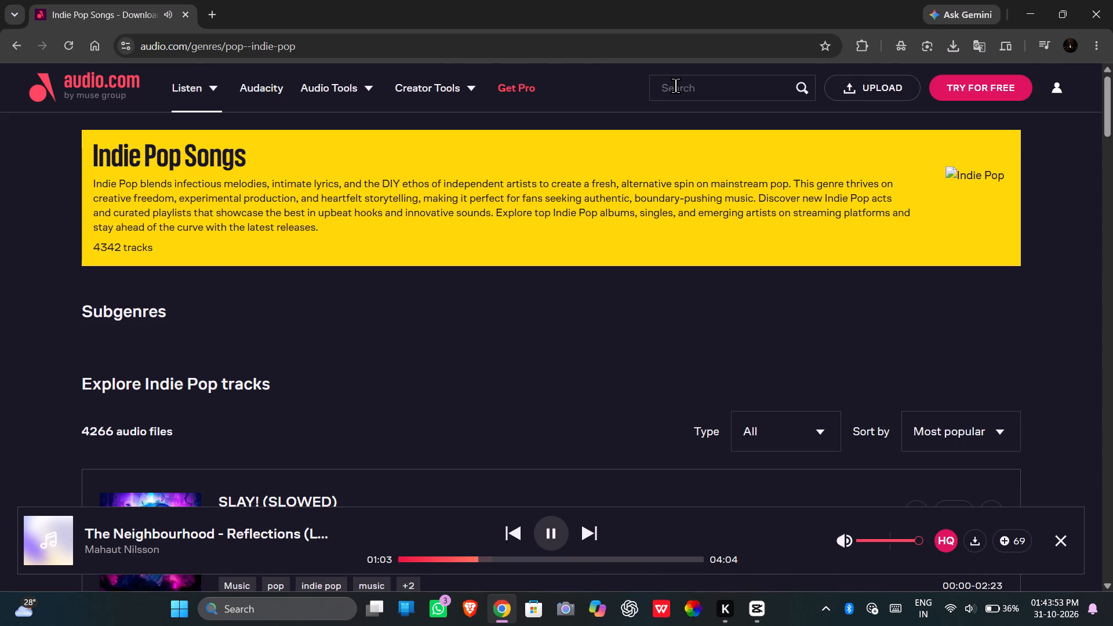
left_click(213, 82)
left_click(213, 82)
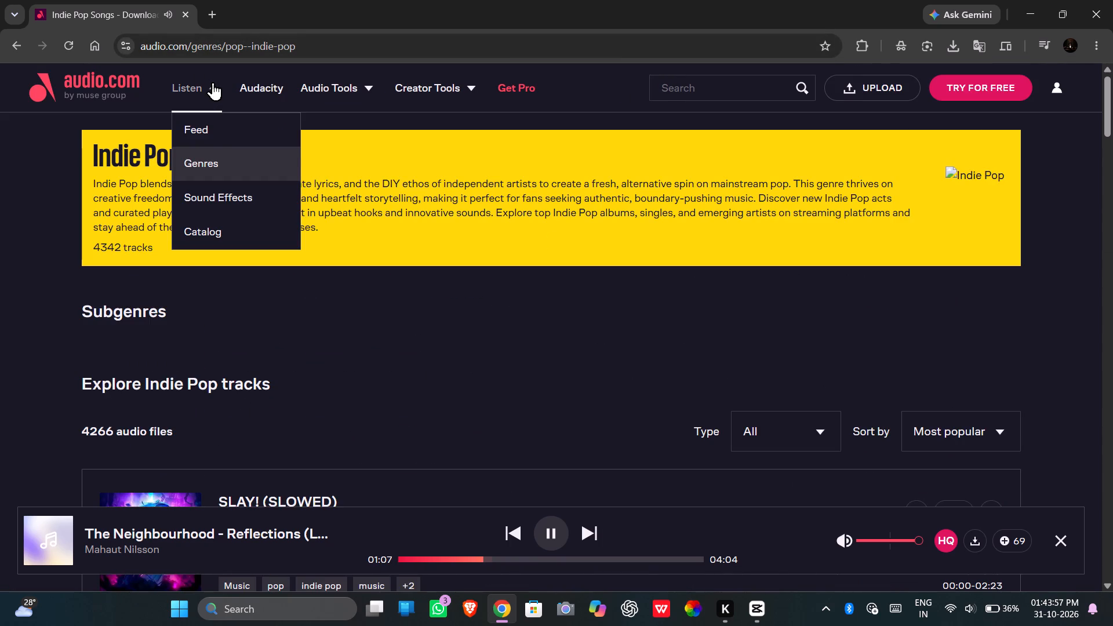
left_click(673, 86)
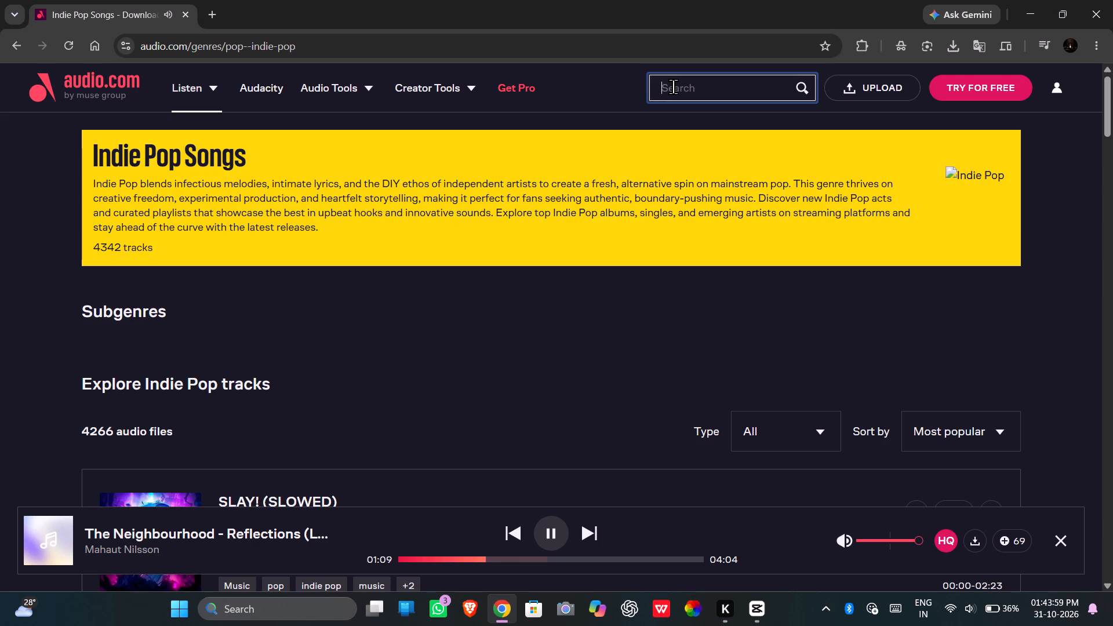
type("fu")
type("nk")
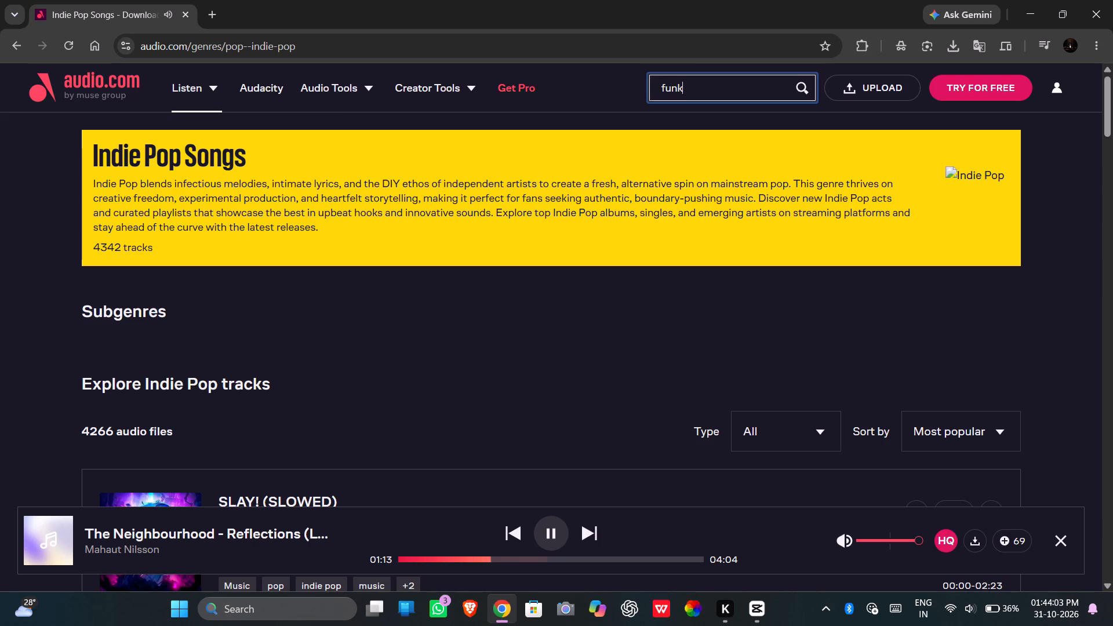
key("Return")
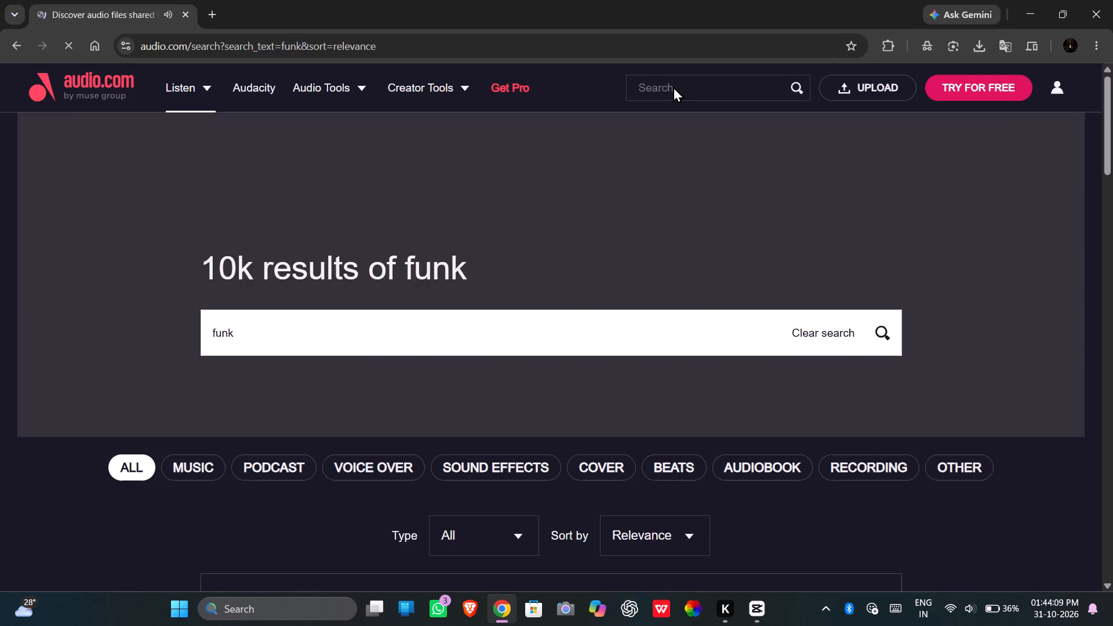
Narrow the funk search results to the Audio type and the Music category.
scroll(518, 308, "down", 1)
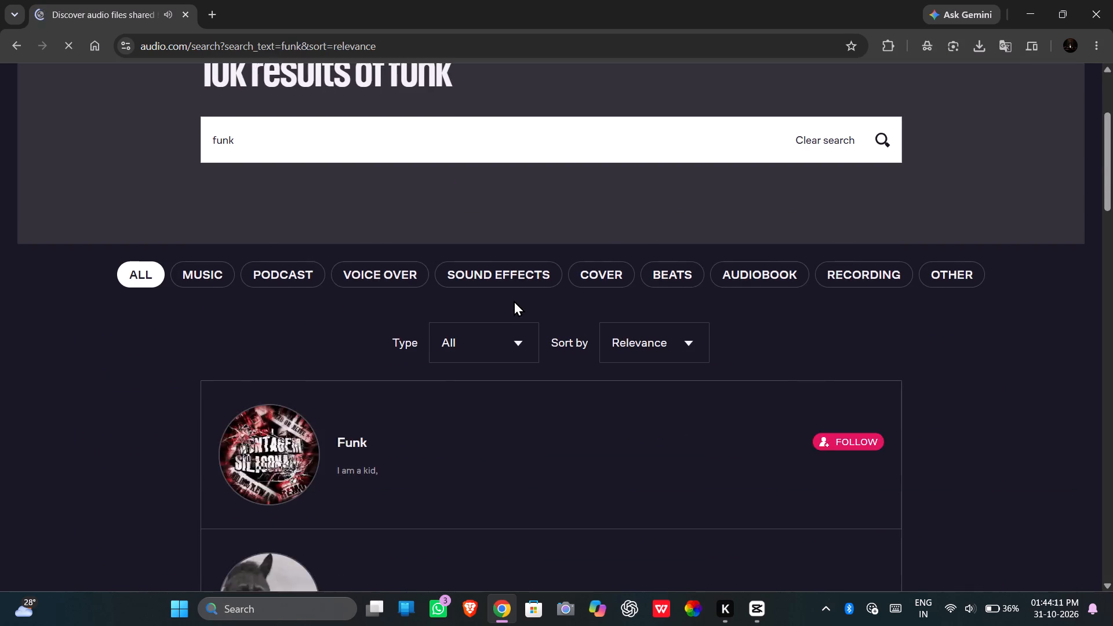
scroll(513, 300, "down", 2)
scroll(499, 292, "up", 1)
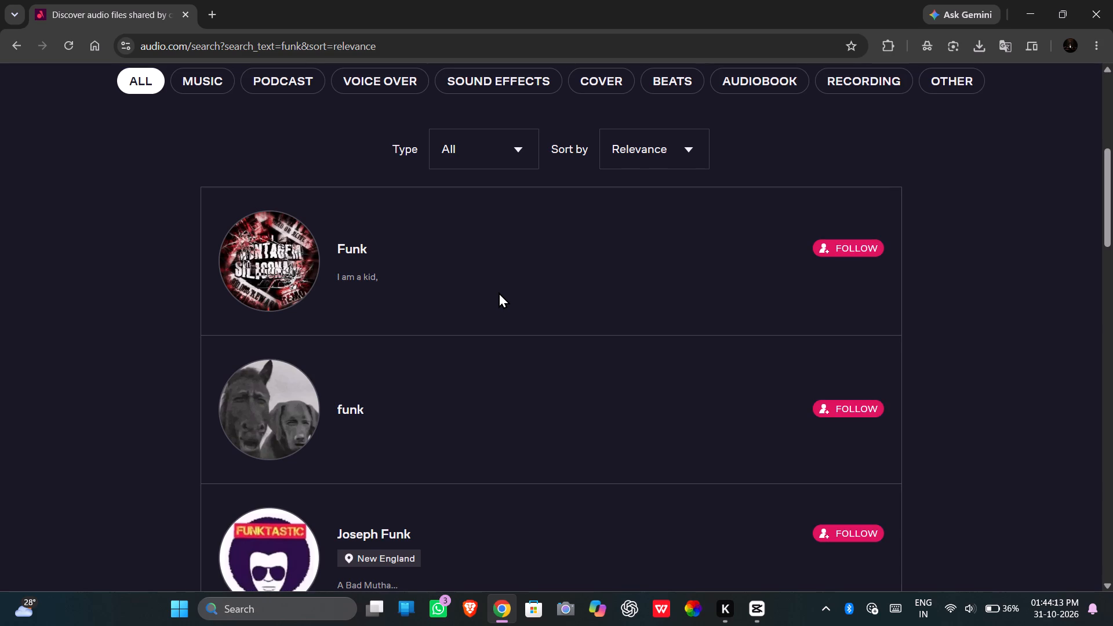
scroll(499, 292, "down", 1)
scroll(499, 292, "up", 3)
scroll(499, 292, "down", 1)
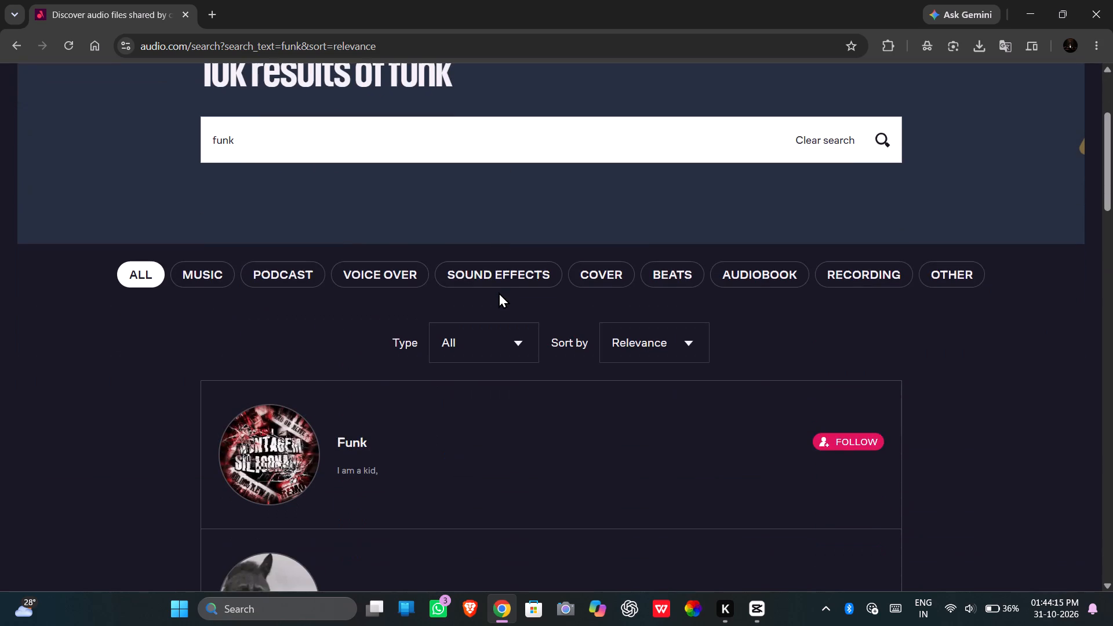
left_click(509, 337)
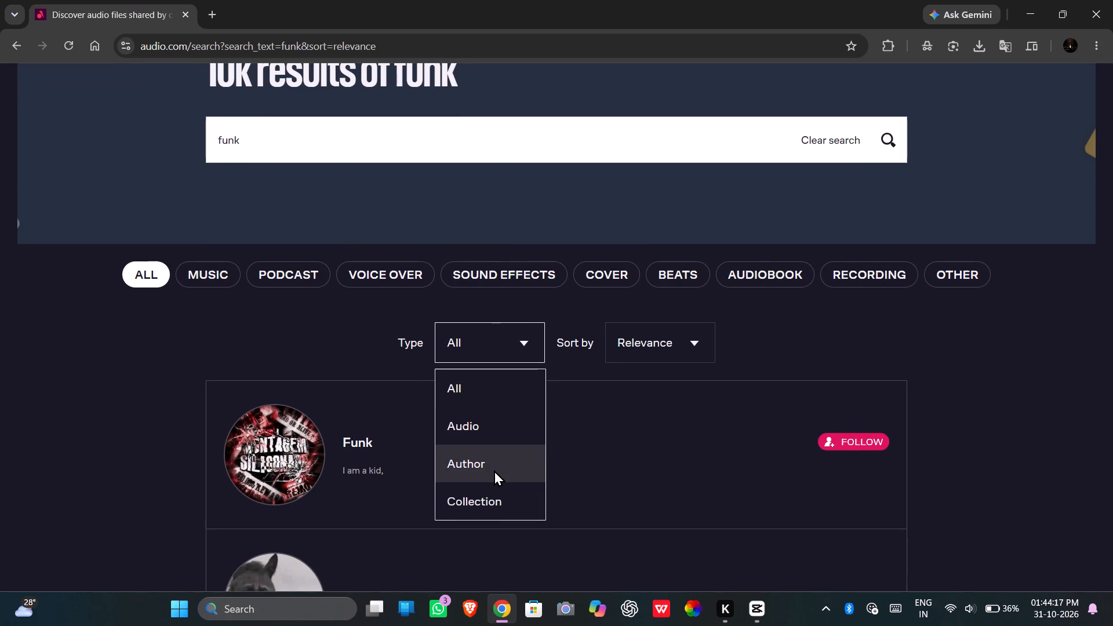
scroll(494, 479, "down", 2)
left_click(490, 420)
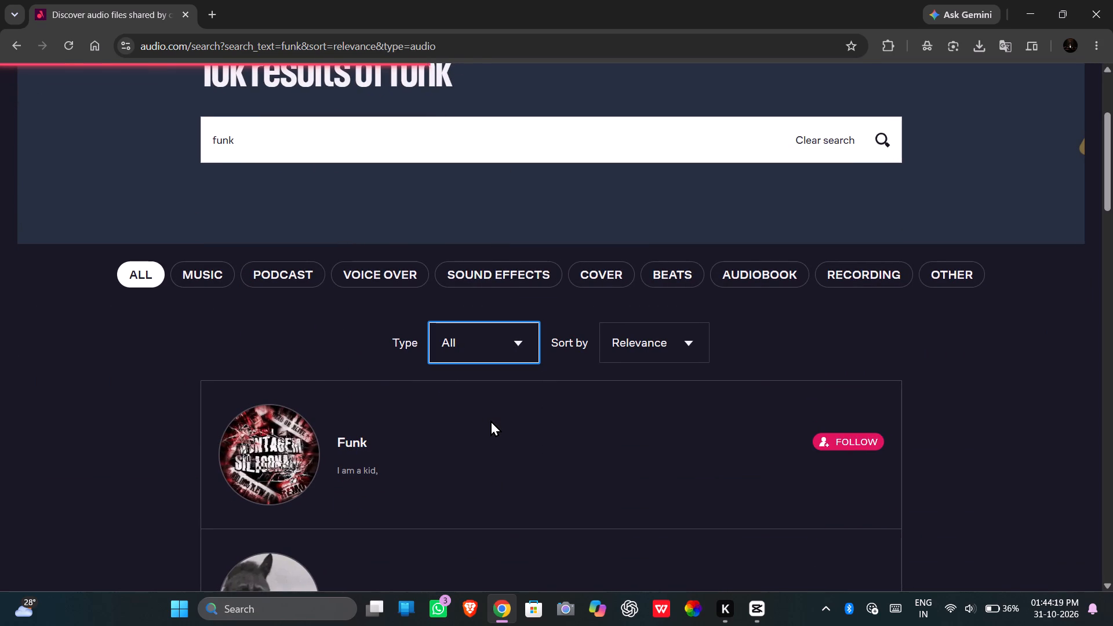
left_click(199, 462)
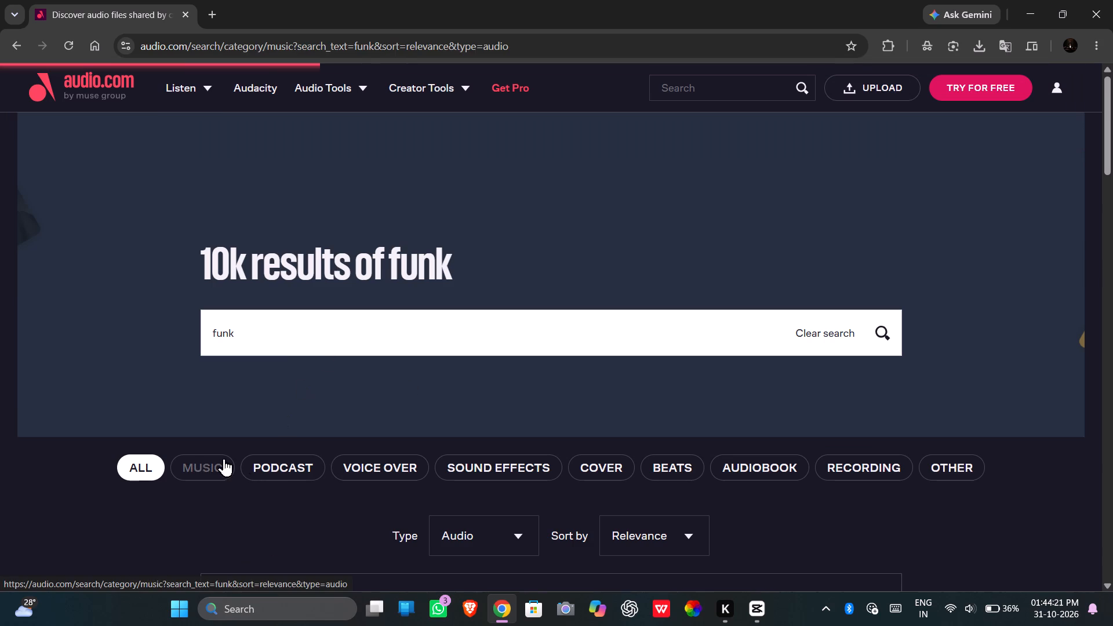
Audition the first result, the 53-minute track titled funk, skipping ahead to about 5:47 and 14:27.
scroll(344, 452, "down", 1)
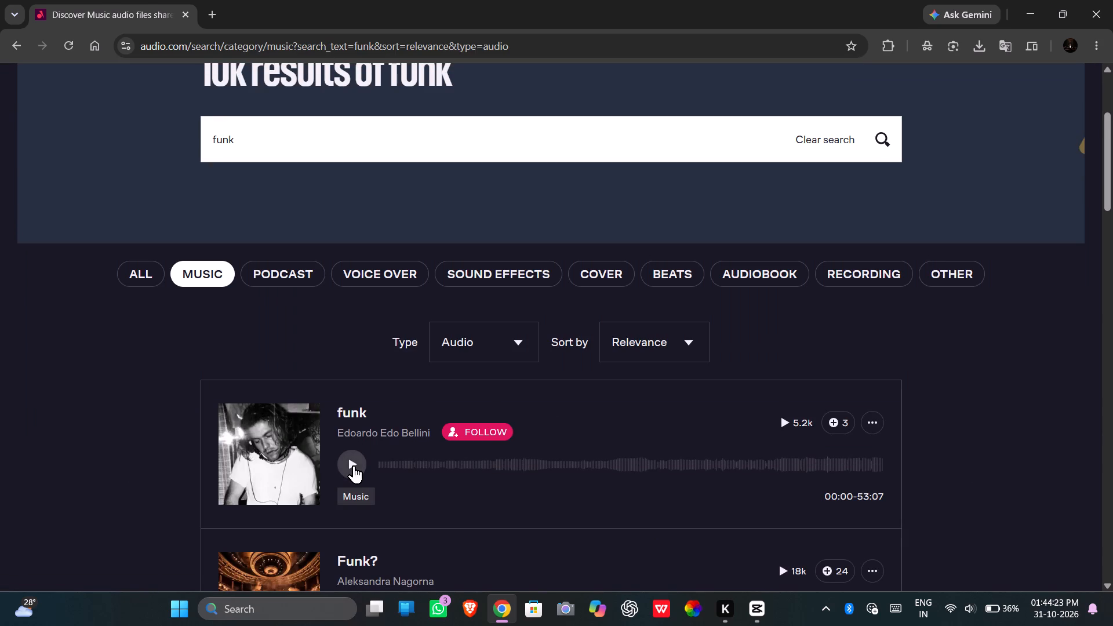
left_click(354, 465)
scroll(378, 381, "down", 1)
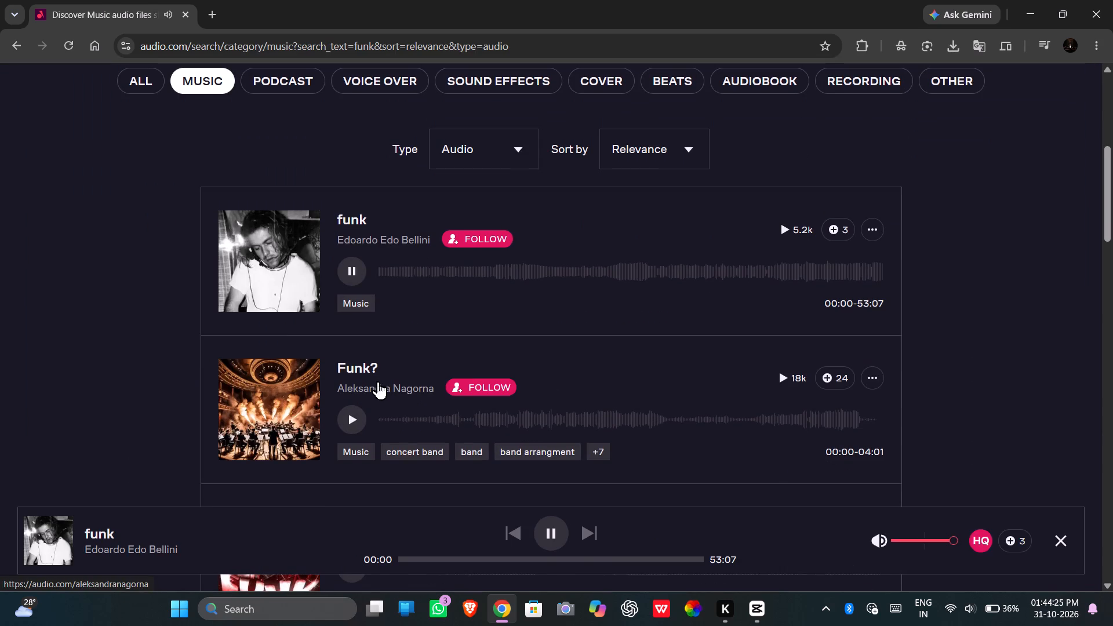
left_click(433, 273)
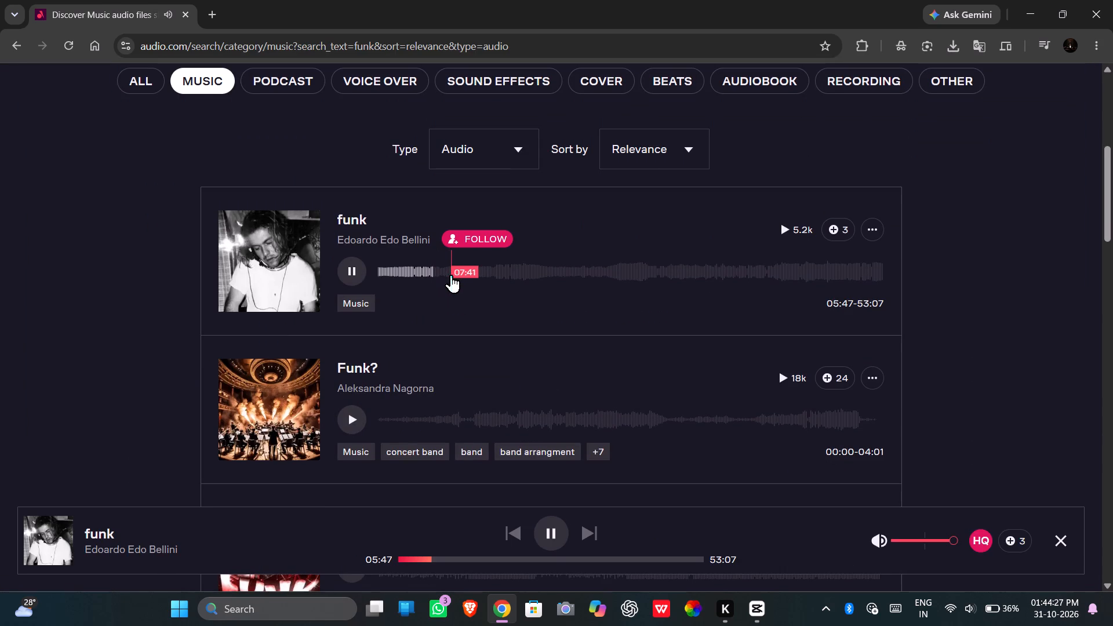
left_click(515, 273)
Audition the second result, the 4:01 track titled Funk?, skipping ahead to about 0:33 and 0:54.
scroll(412, 334, "down", 1)
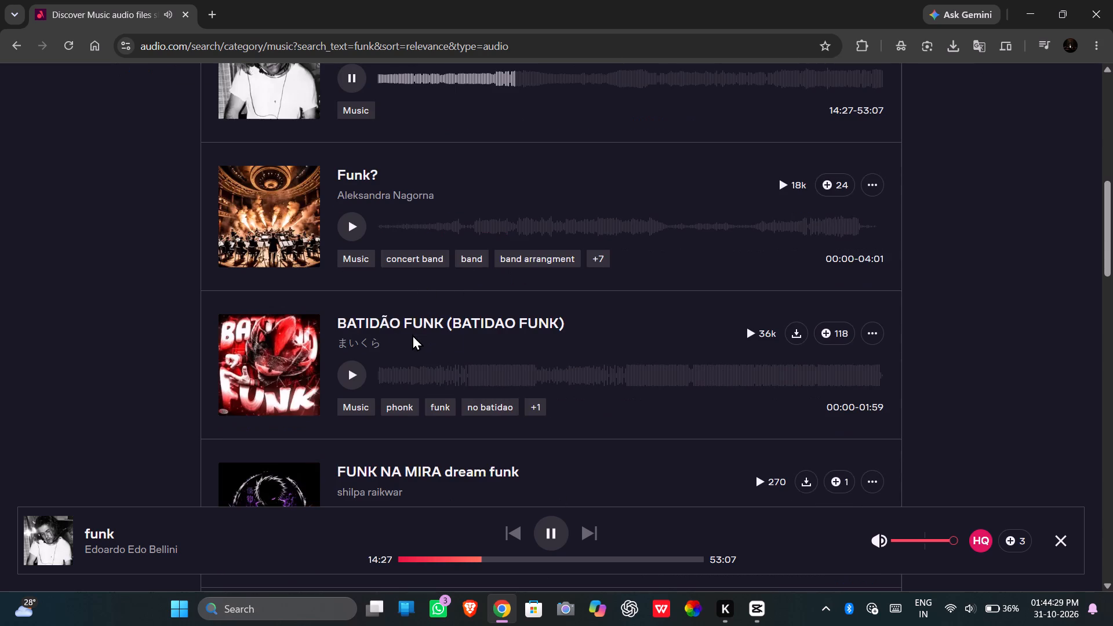
left_click(354, 231)
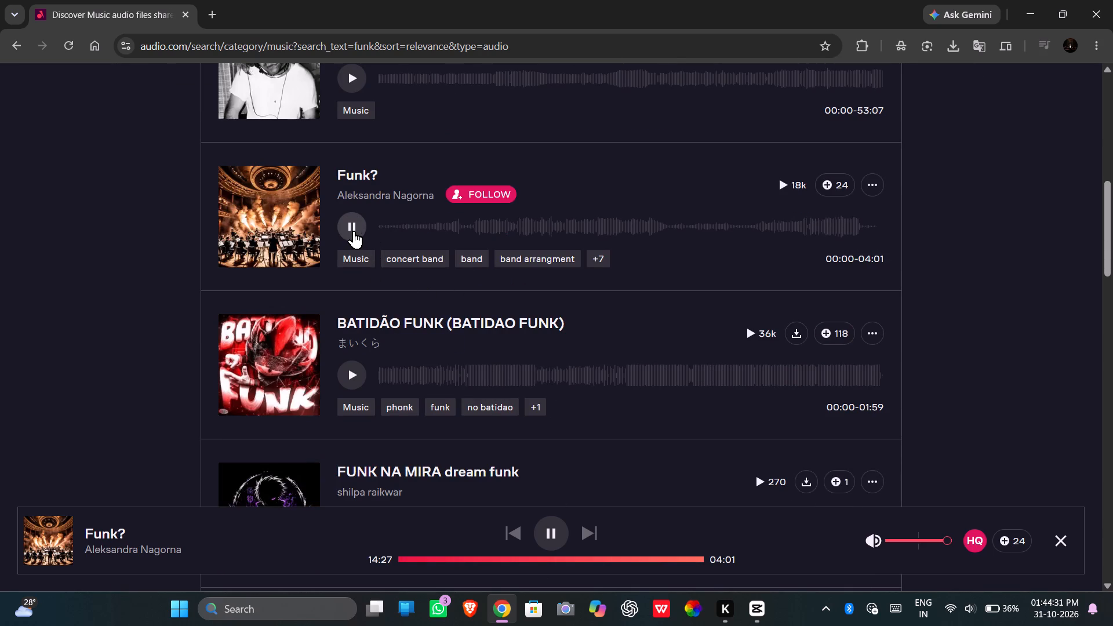
left_click(455, 233)
left_click(446, 234)
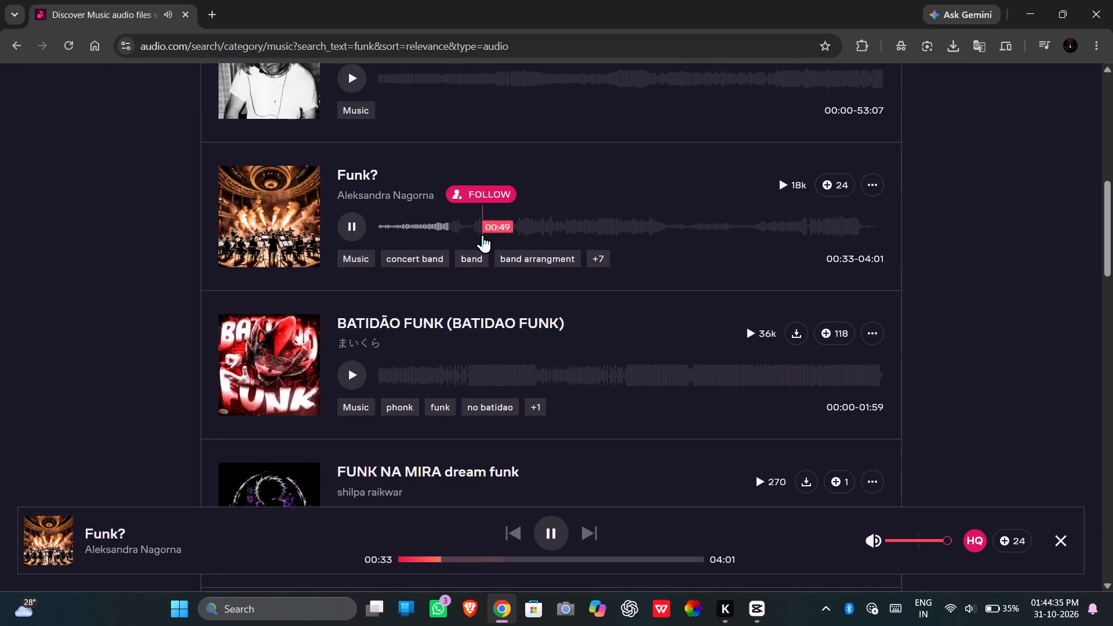
left_click(490, 234)
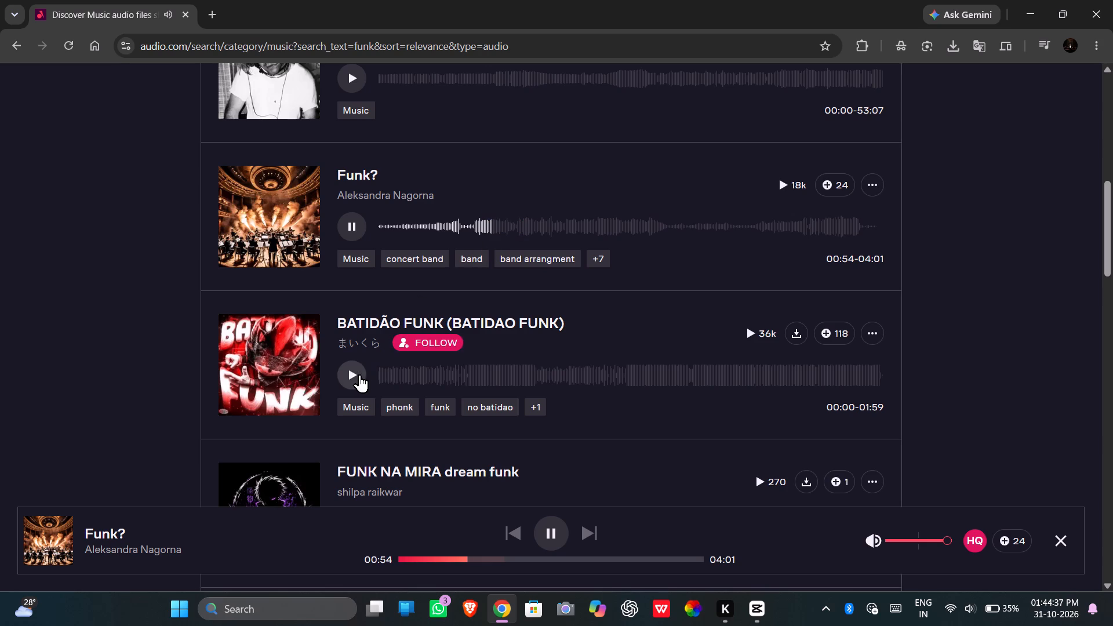
Audition BATIDÃO FUNK from about 0:23, download it in MP3 format and dismiss the gift offer.
left_click(358, 374)
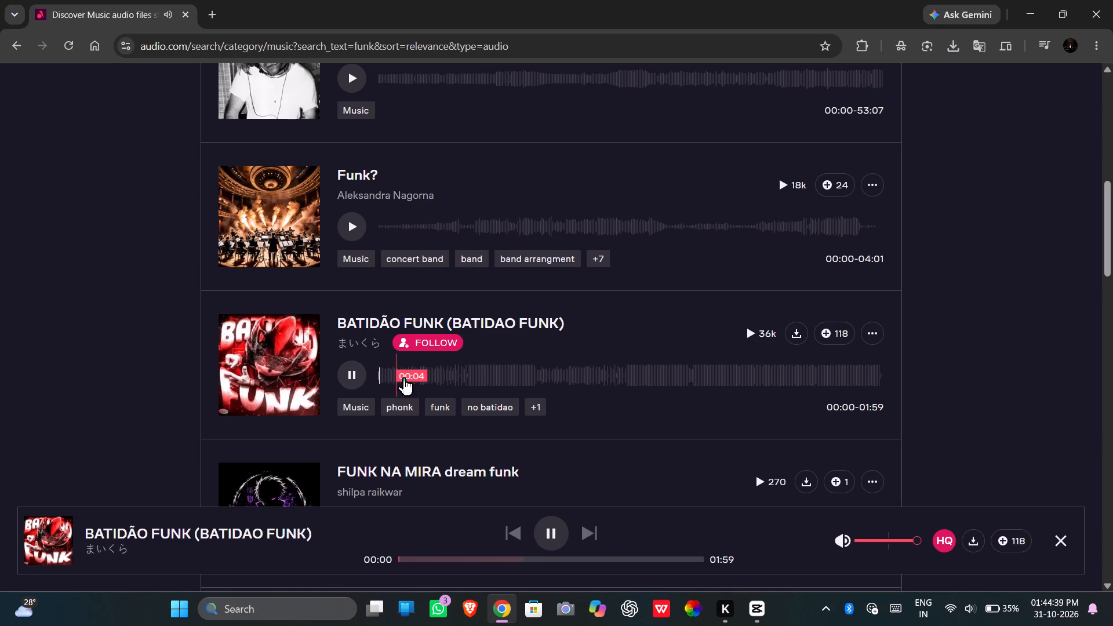
left_click(473, 388)
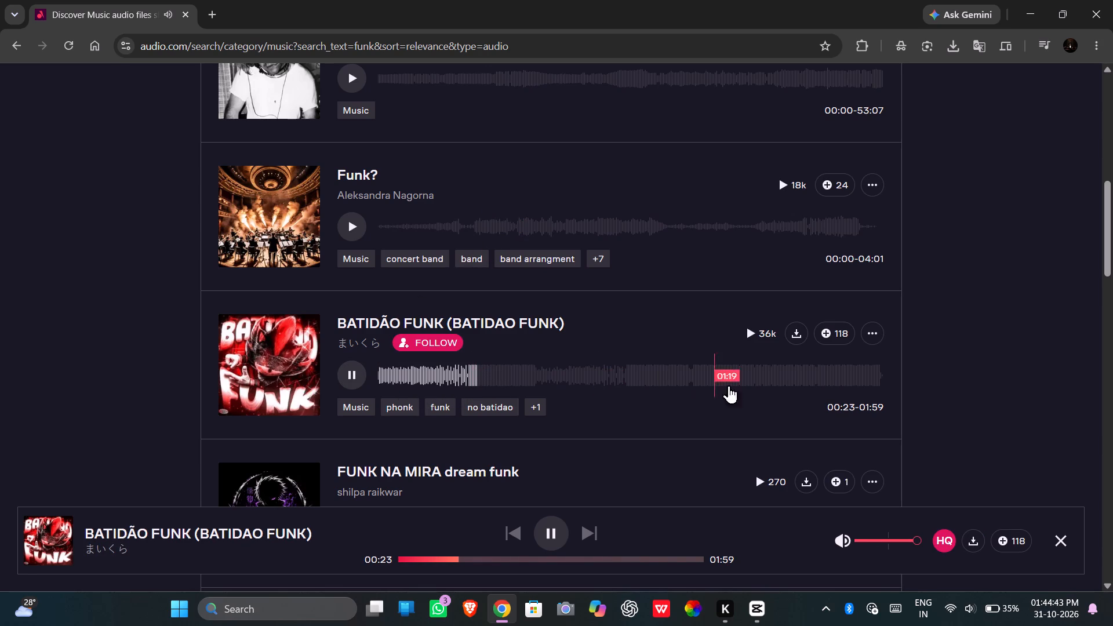
left_click(799, 333)
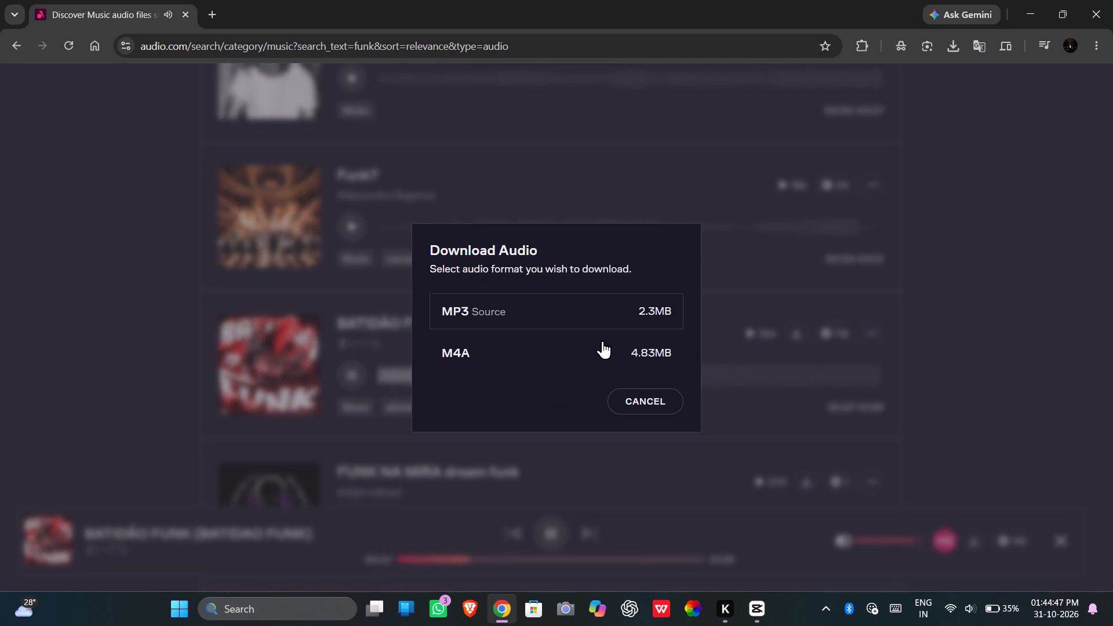
left_click(552, 307)
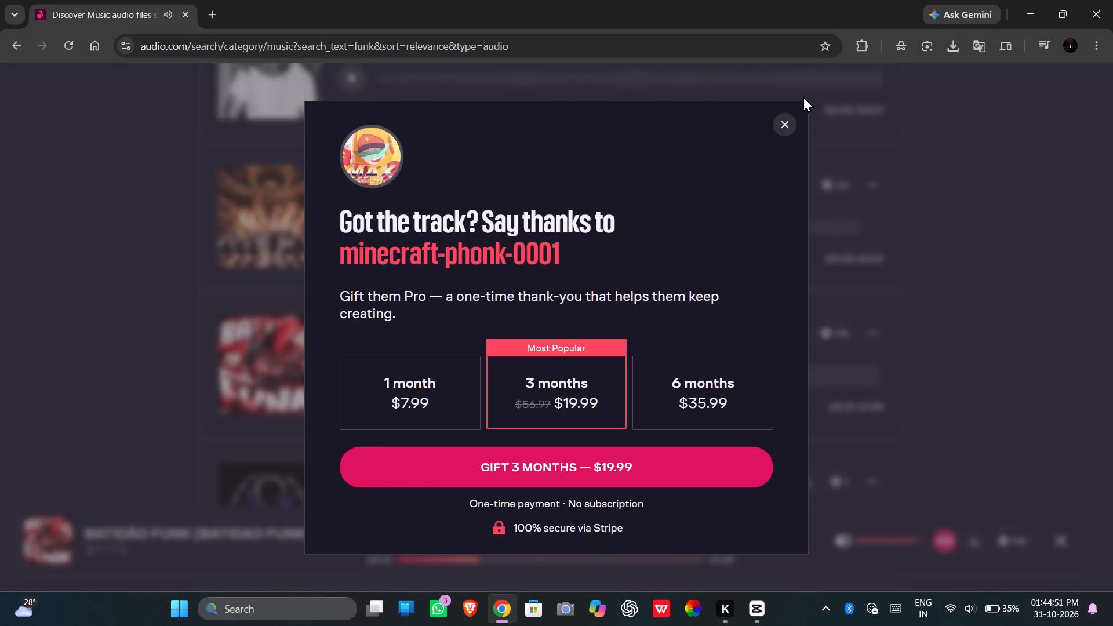
left_click(784, 119)
Audition FUNK NA MIRA dream funk, skipping ahead in stages to about 0:30, and download it in MP3 format.
scroll(525, 245, "down", 1)
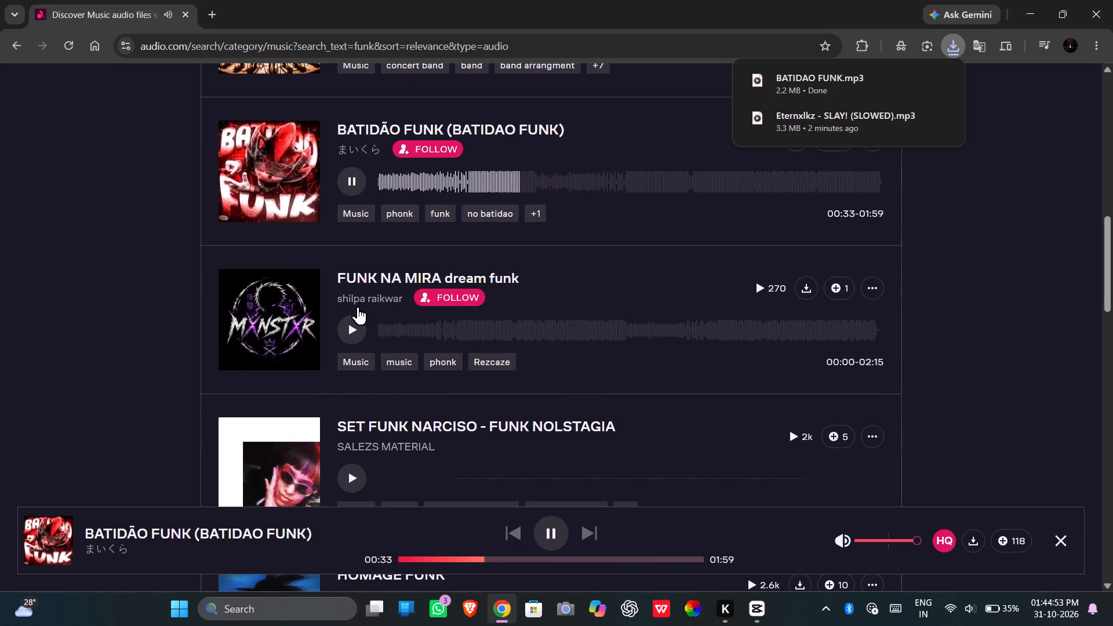
left_click(345, 328)
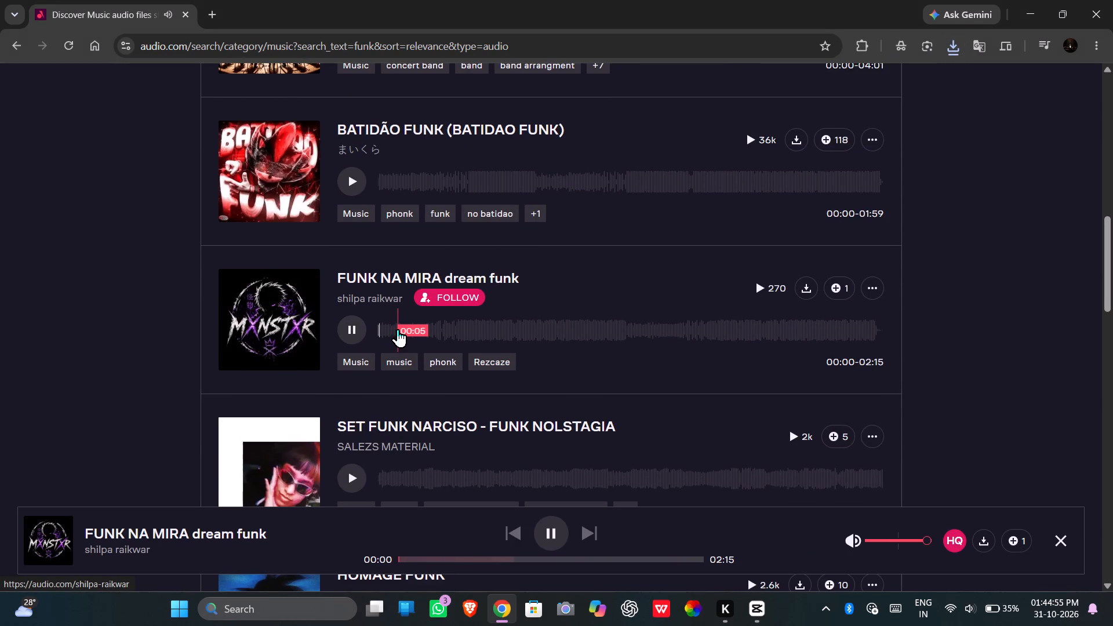
left_click(406, 329)
left_click(428, 330)
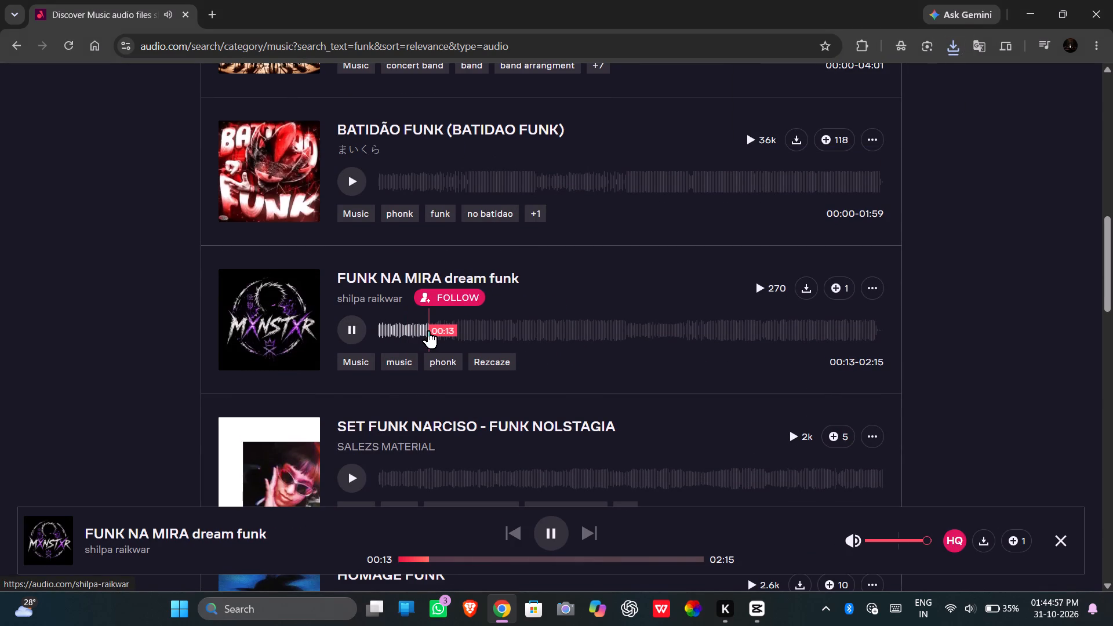
left_click(457, 333)
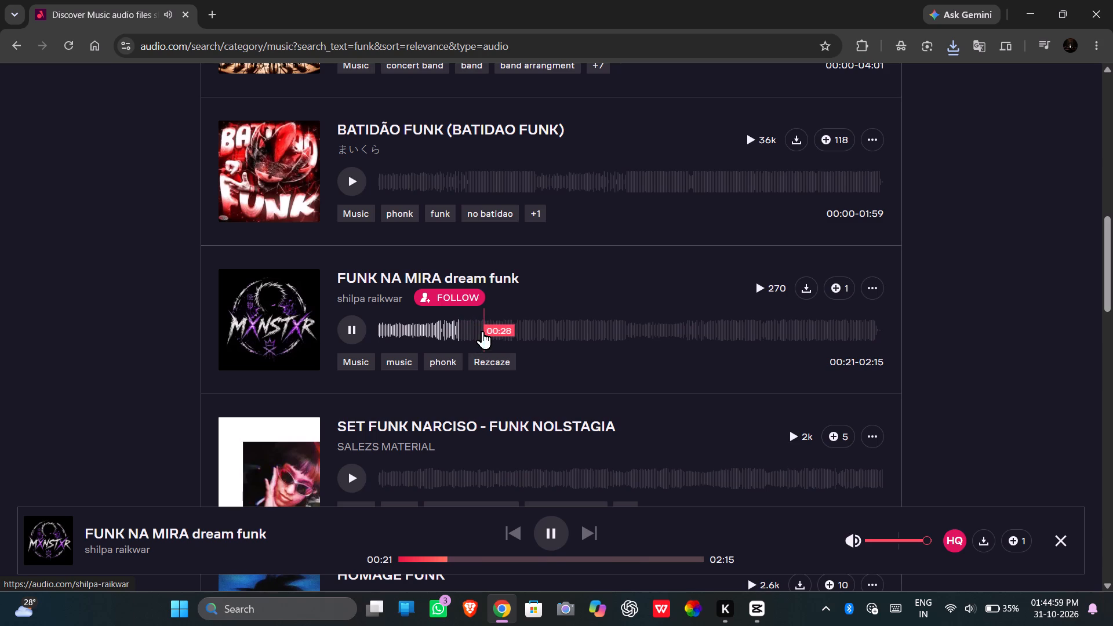
left_click(493, 333)
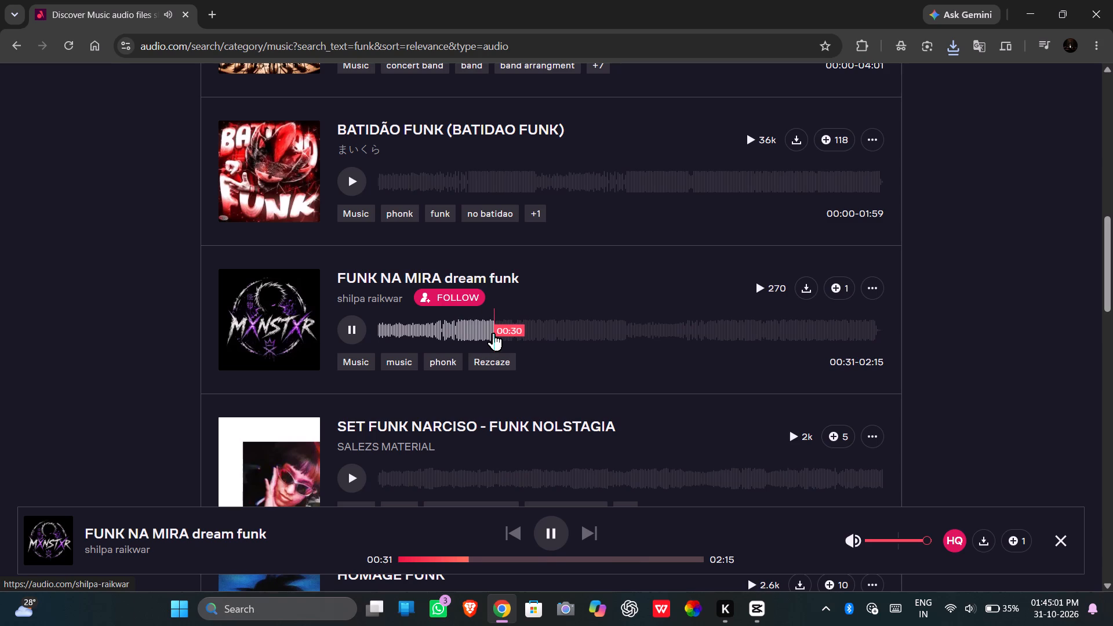
left_click(802, 287)
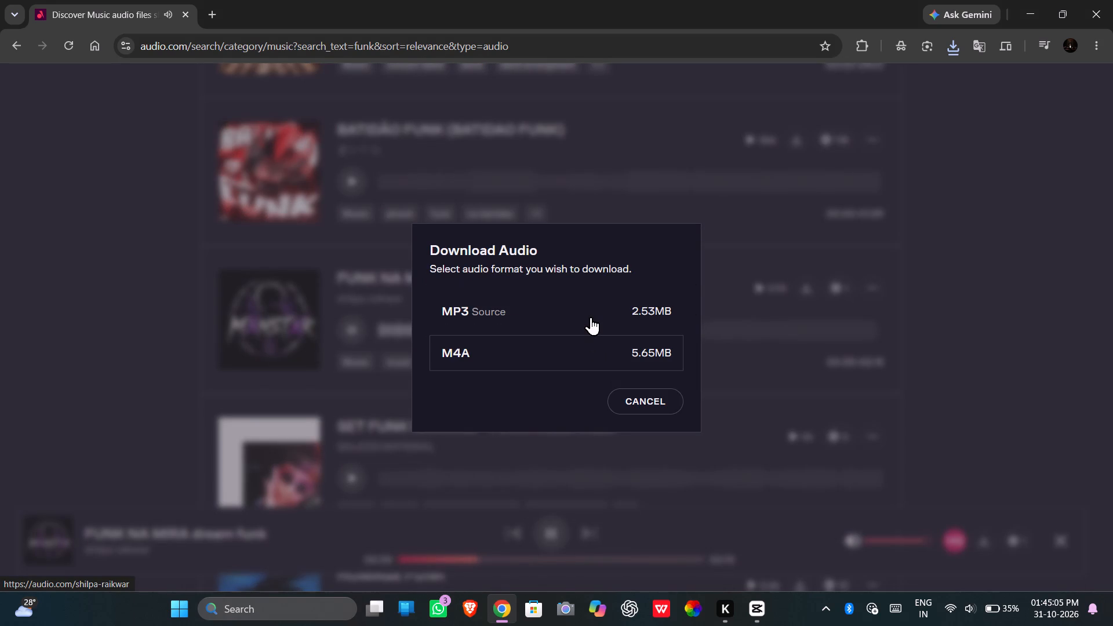
left_click(593, 314)
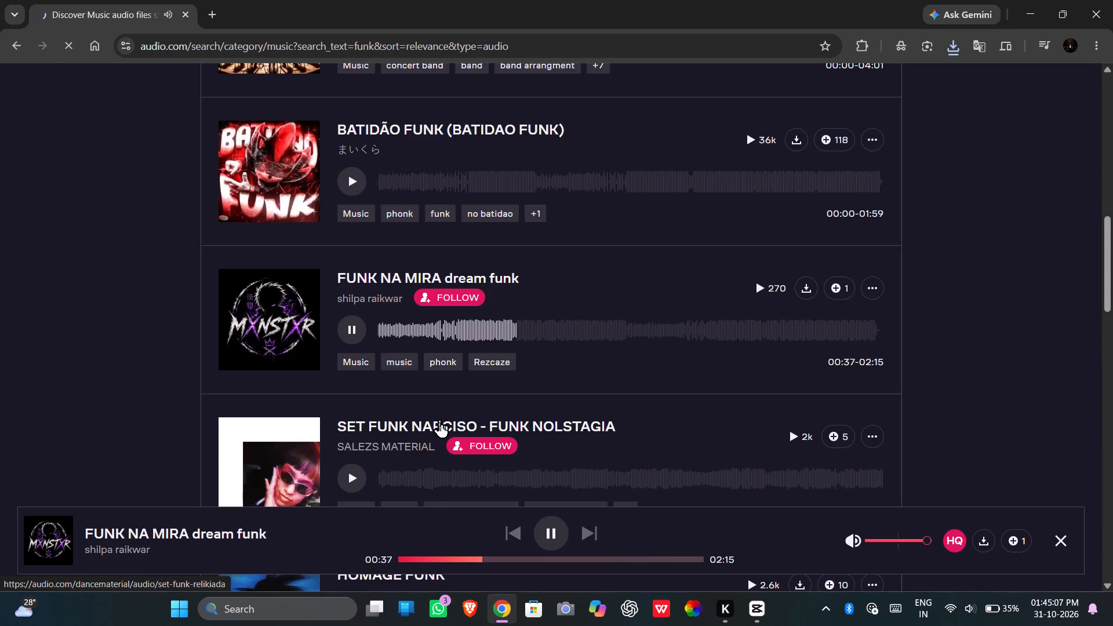
Audition HOMAGE FUNK, skipping ahead to about 0:06, 0:17 and 0:32.
scroll(439, 420, "down", 2)
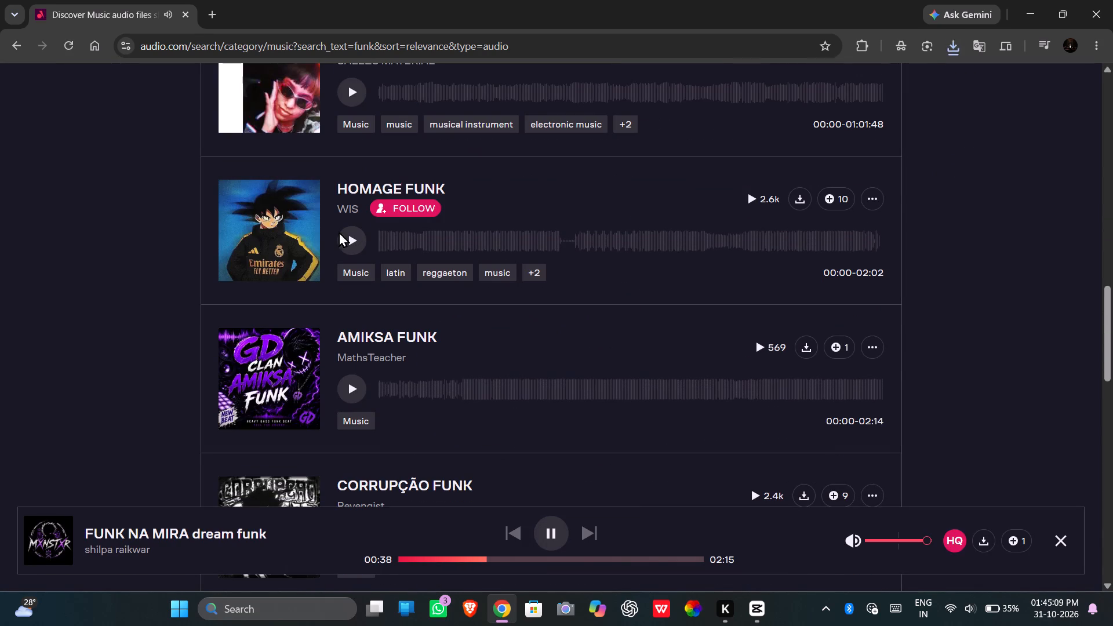
left_click(357, 234)
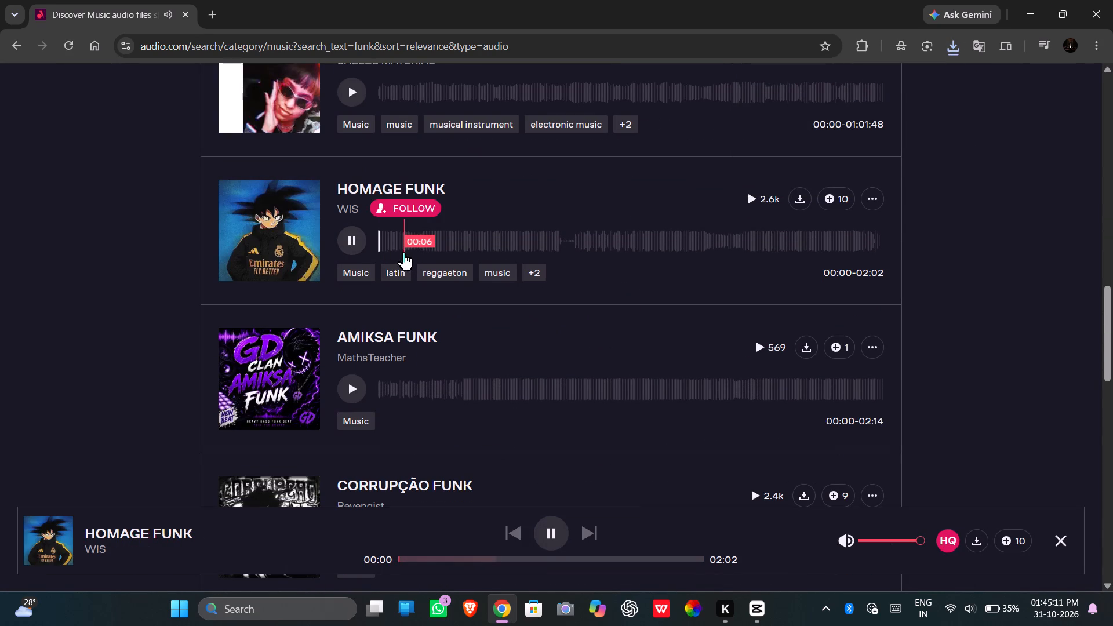
left_click(401, 250)
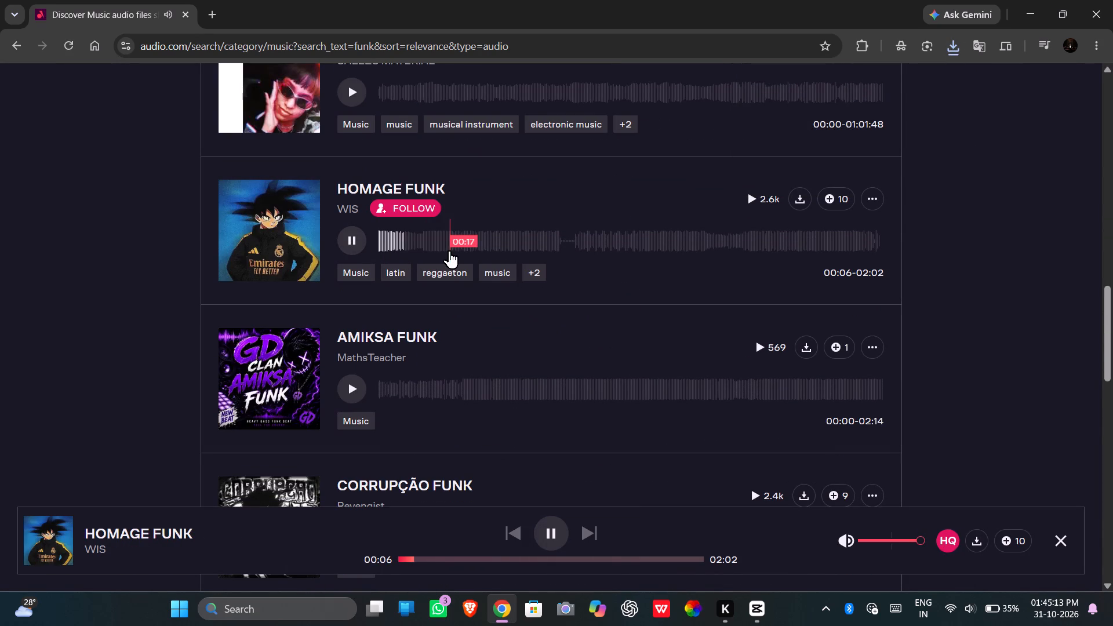
left_click(449, 250)
left_click(514, 251)
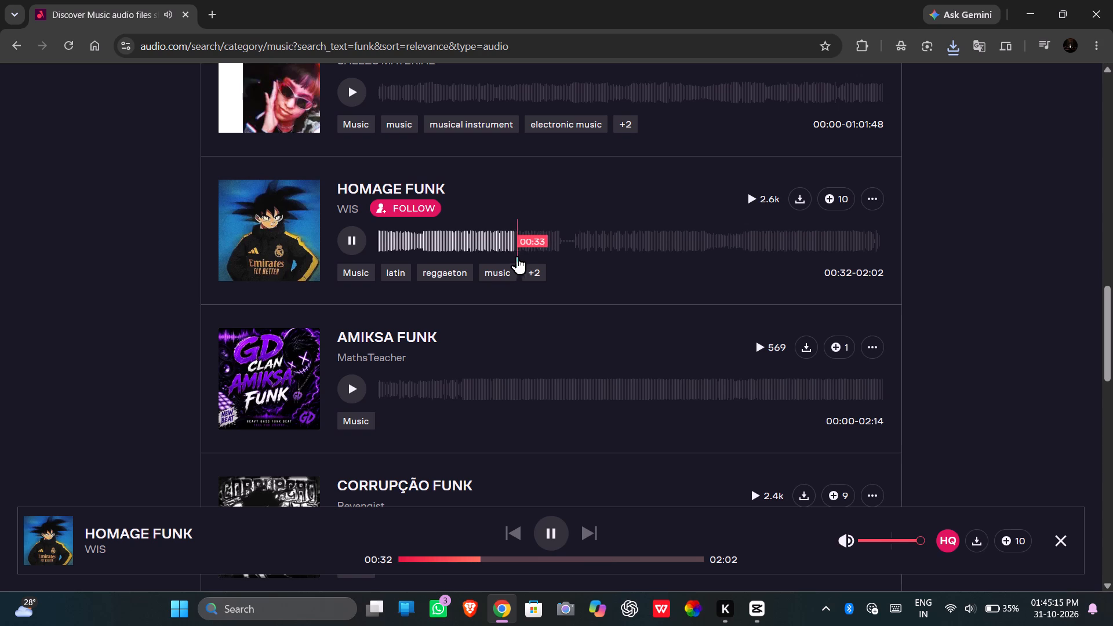
Audition AMIKSA FUNK, skipping ahead to about 0:24 and 0:34.
left_click(349, 391)
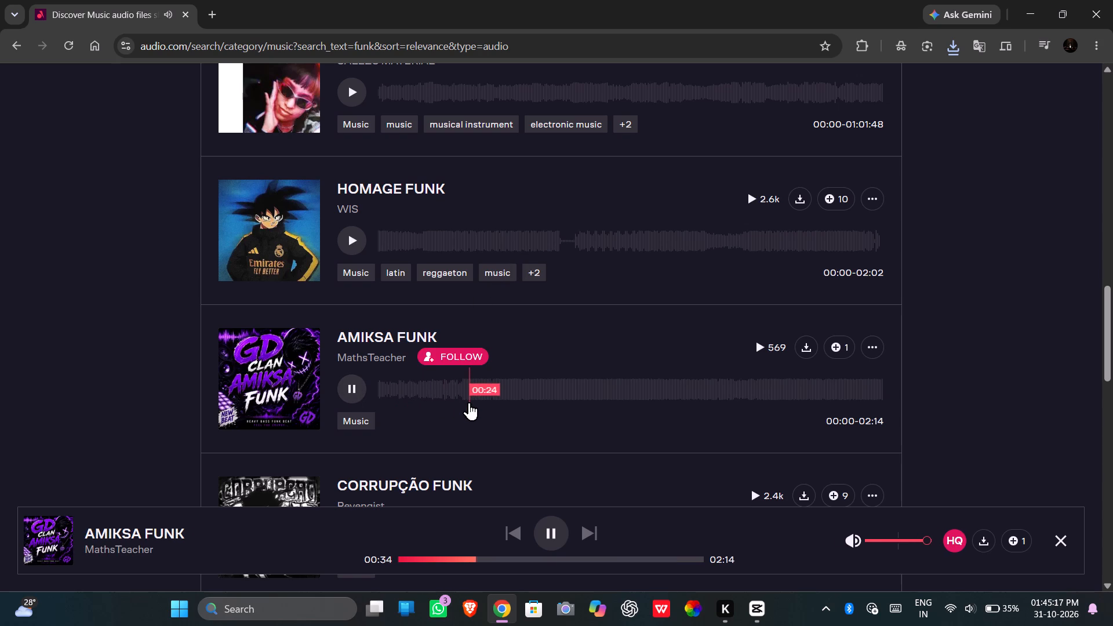
left_click(469, 402)
left_click(508, 406)
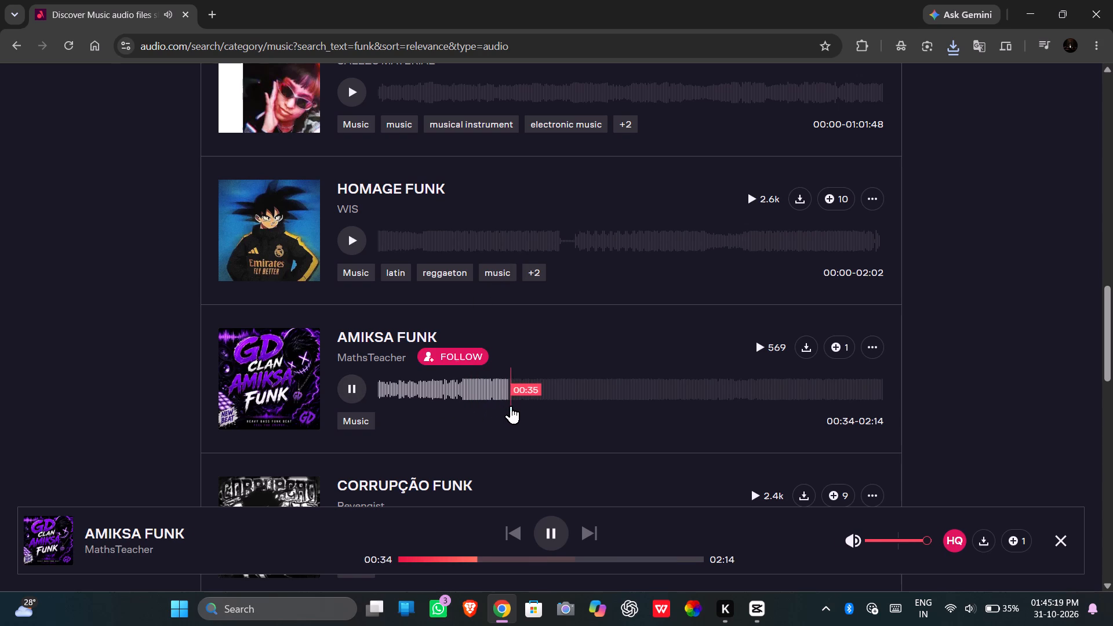
Audition CORRUPÇÃO FUNK, skipping ahead to about 0:06 and 0:17, and download it in MP3 format.
scroll(540, 406, "down", 2)
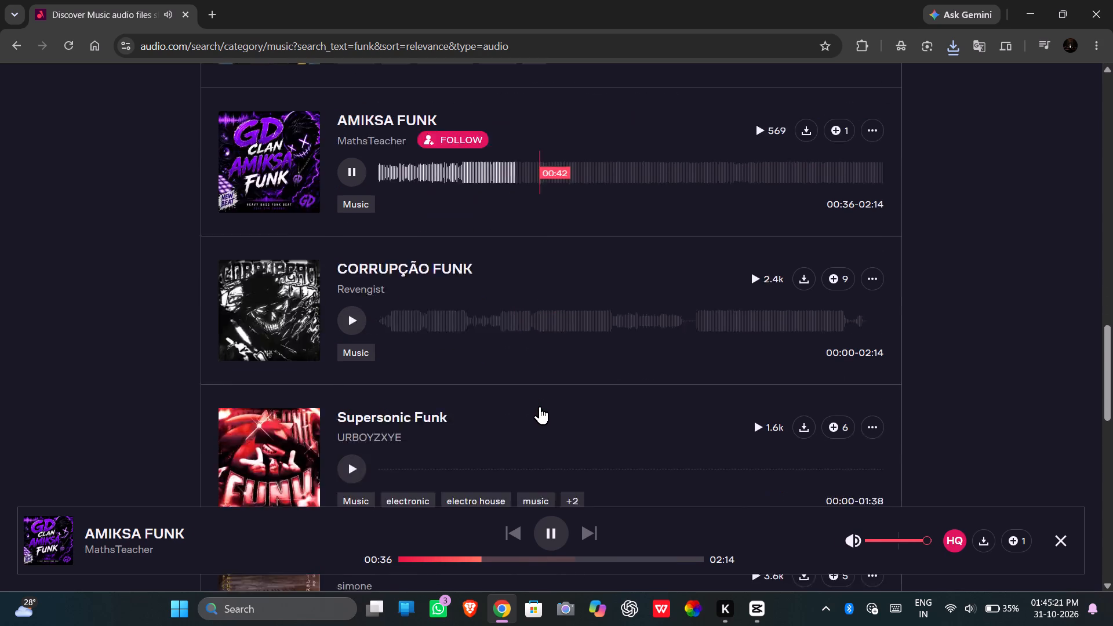
left_click(348, 157)
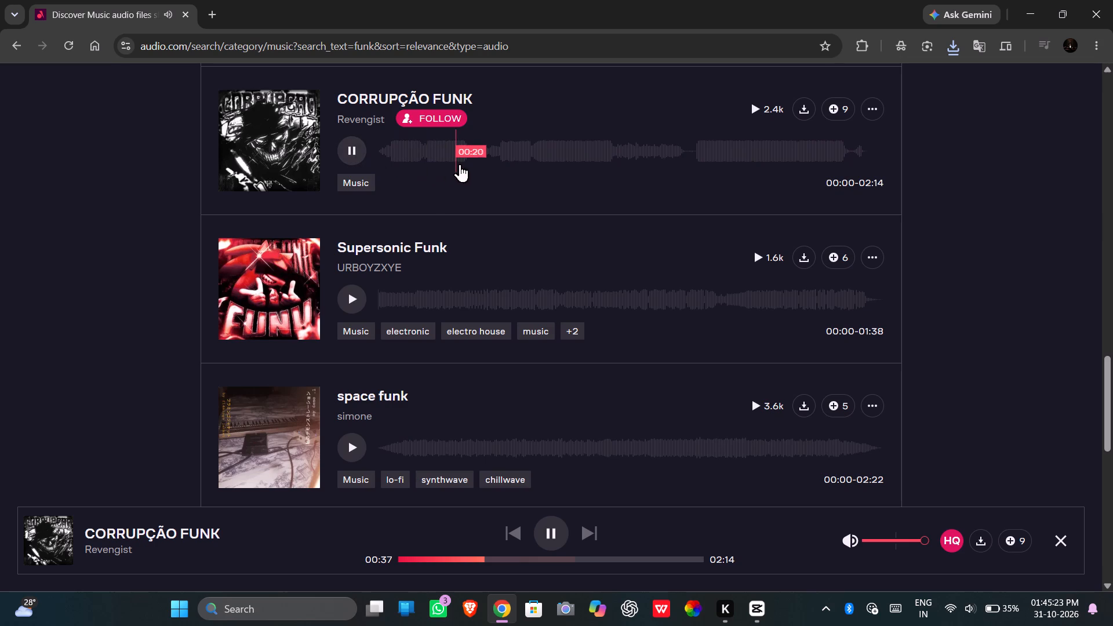
left_click(398, 173)
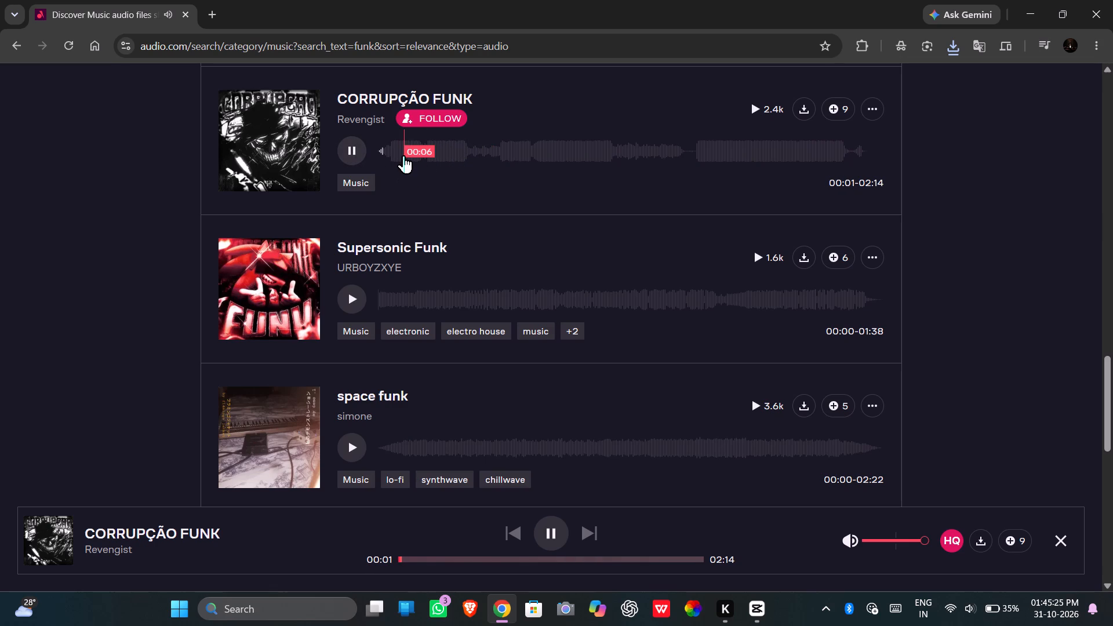
left_click(403, 155)
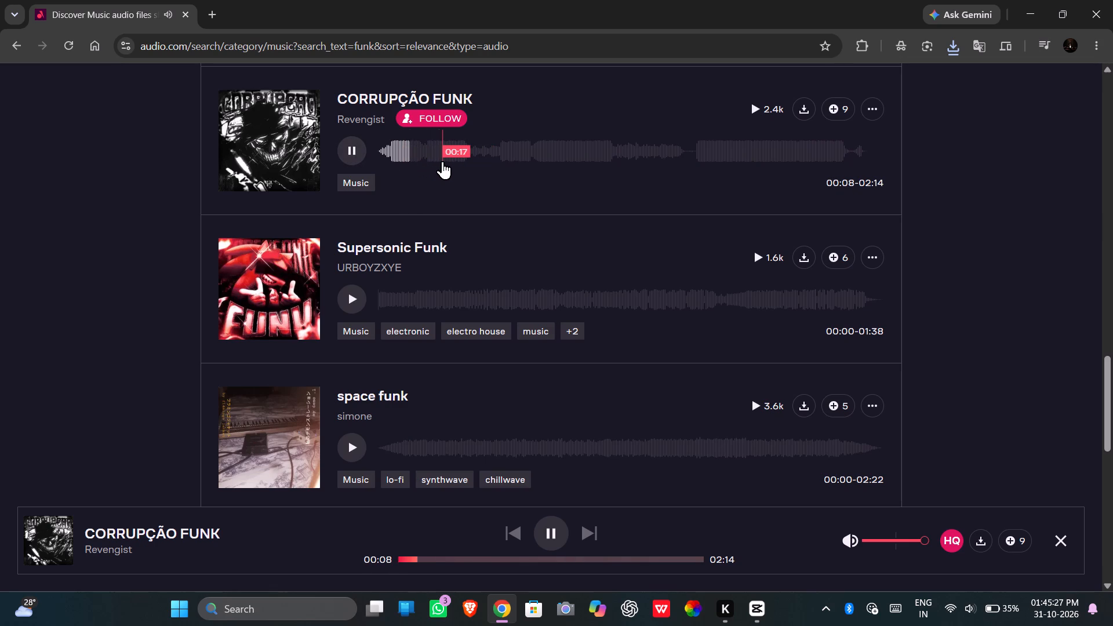
left_click(442, 161)
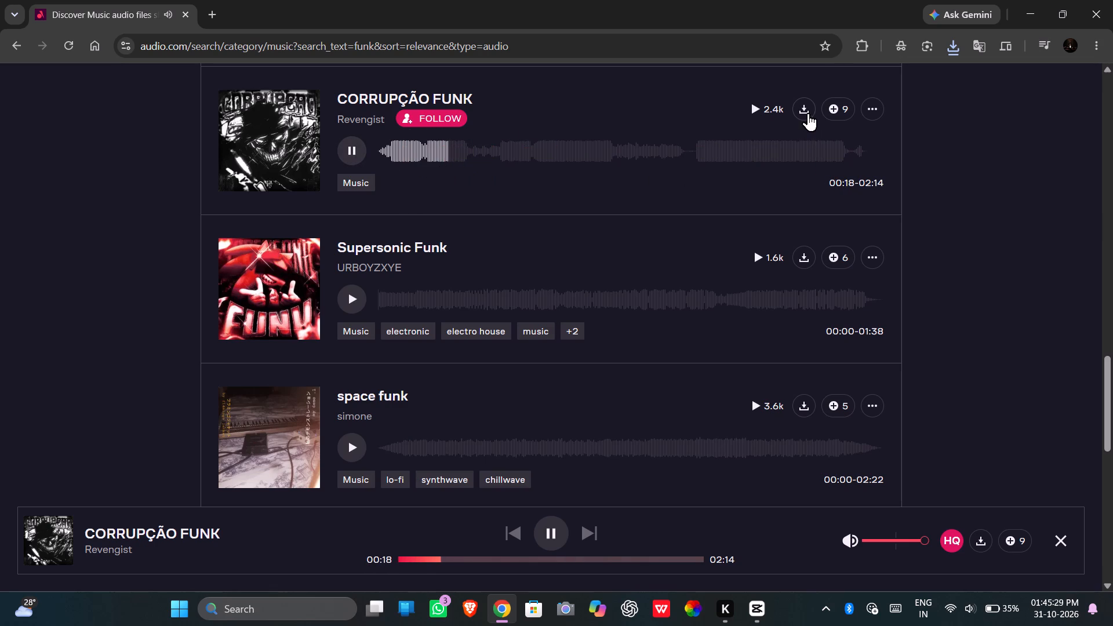
left_click(808, 113)
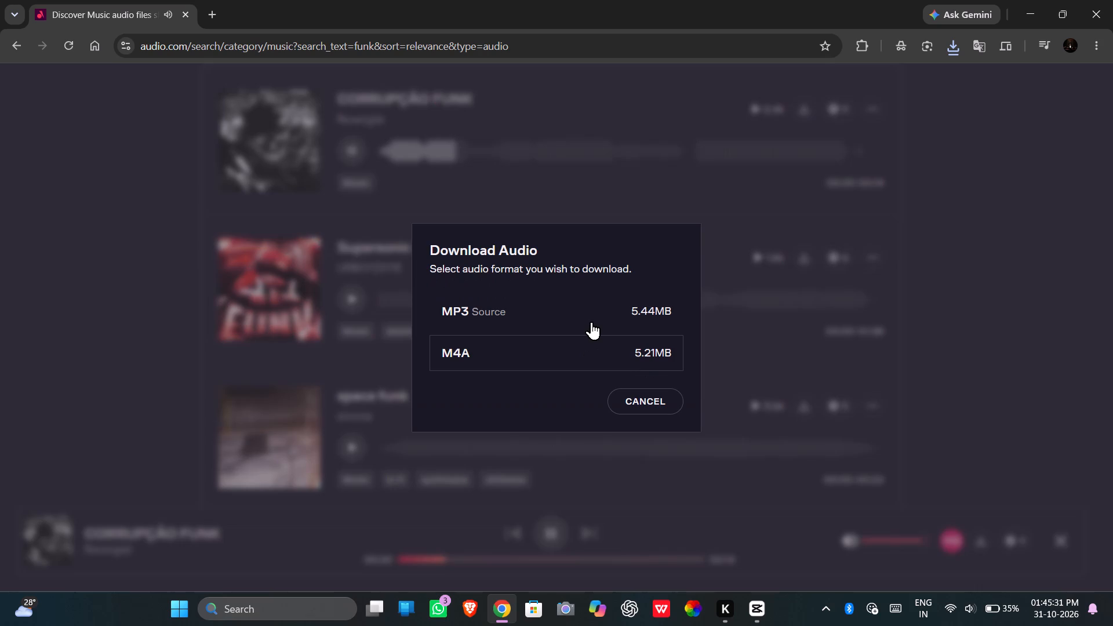
left_click(591, 322)
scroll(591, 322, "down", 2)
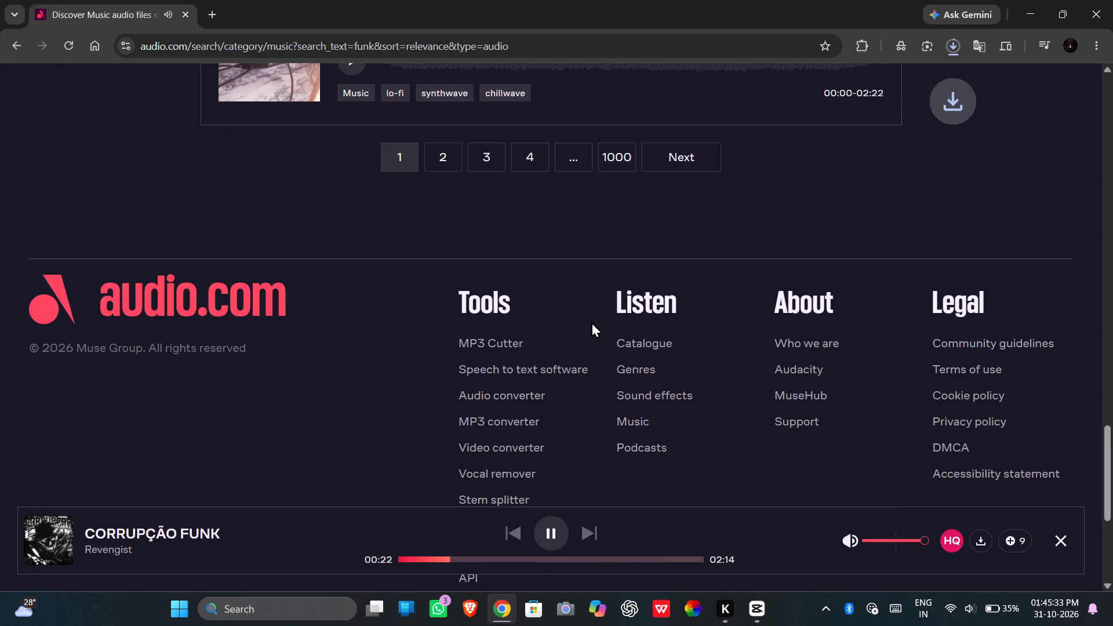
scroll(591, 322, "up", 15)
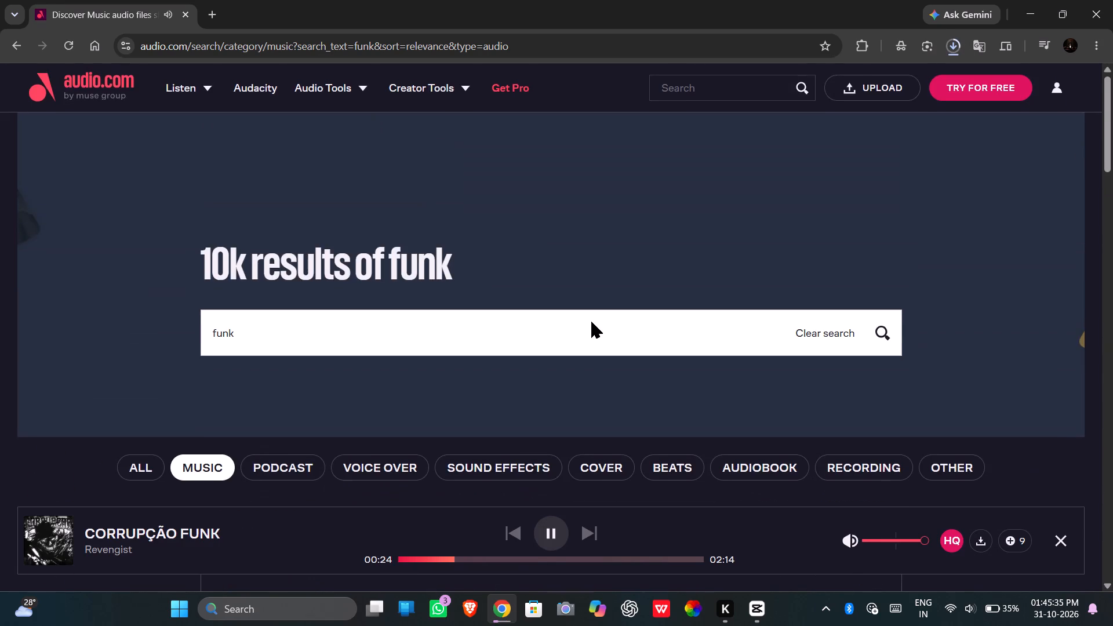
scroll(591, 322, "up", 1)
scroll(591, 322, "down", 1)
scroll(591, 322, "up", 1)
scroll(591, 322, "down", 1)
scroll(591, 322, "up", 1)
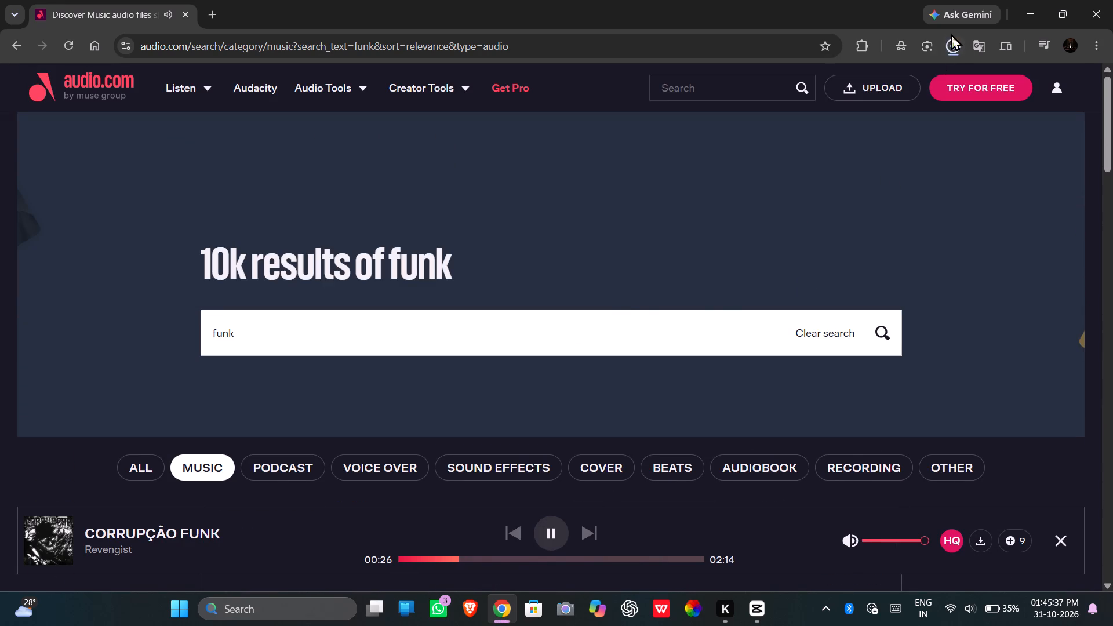
Check the browser's recent download history for the downloaded funk tracks.
left_click(951, 42)
left_click(951, 42)
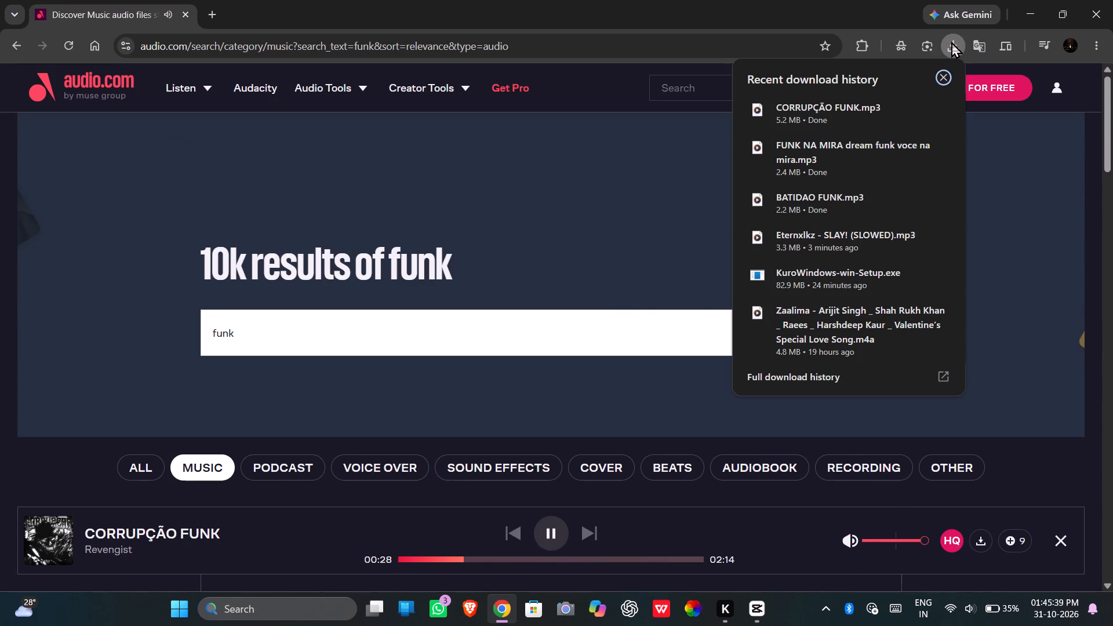
left_click(951, 42)
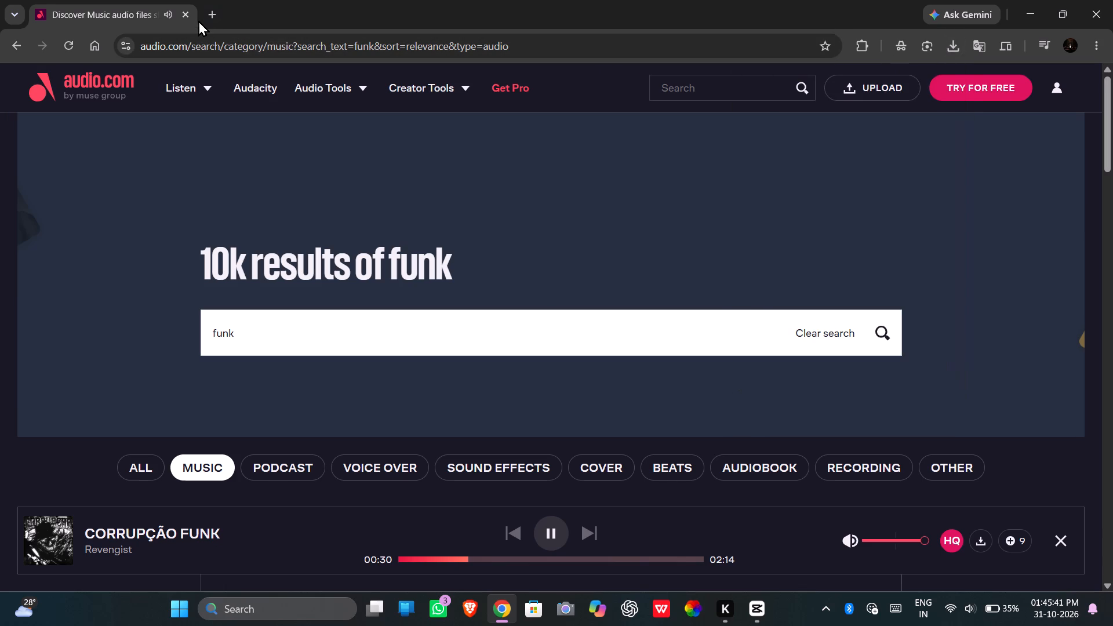
Close the audio.com tab and return to the CapCut project 1031.
left_click(187, 14)
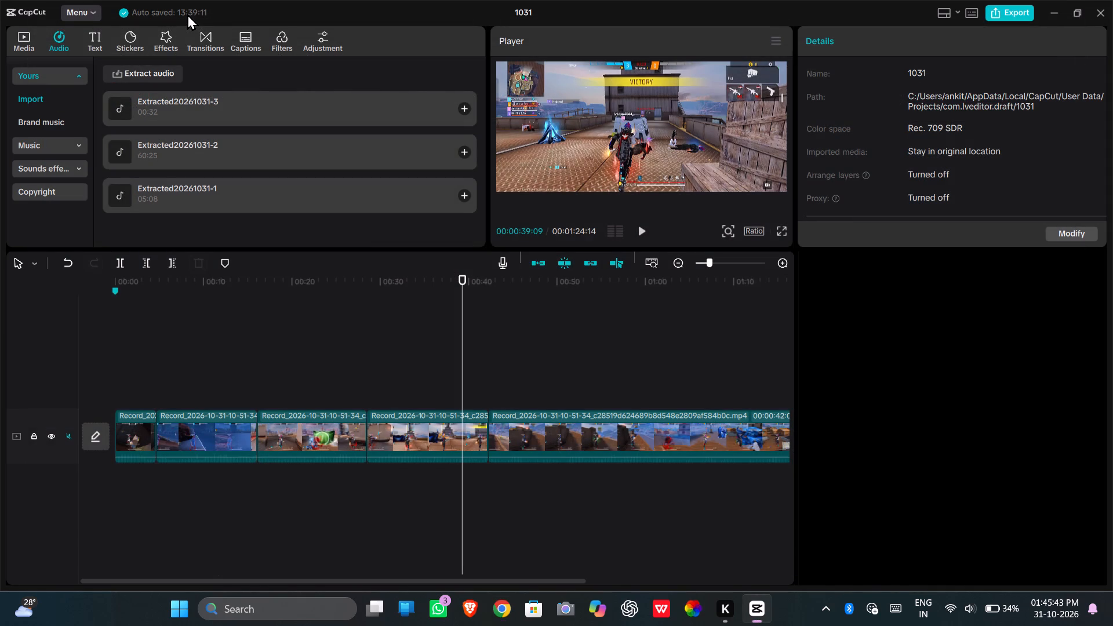
Import the BATIDAO FUNK MP3 from the Downloads folder into the project's audio.
left_click(133, 75)
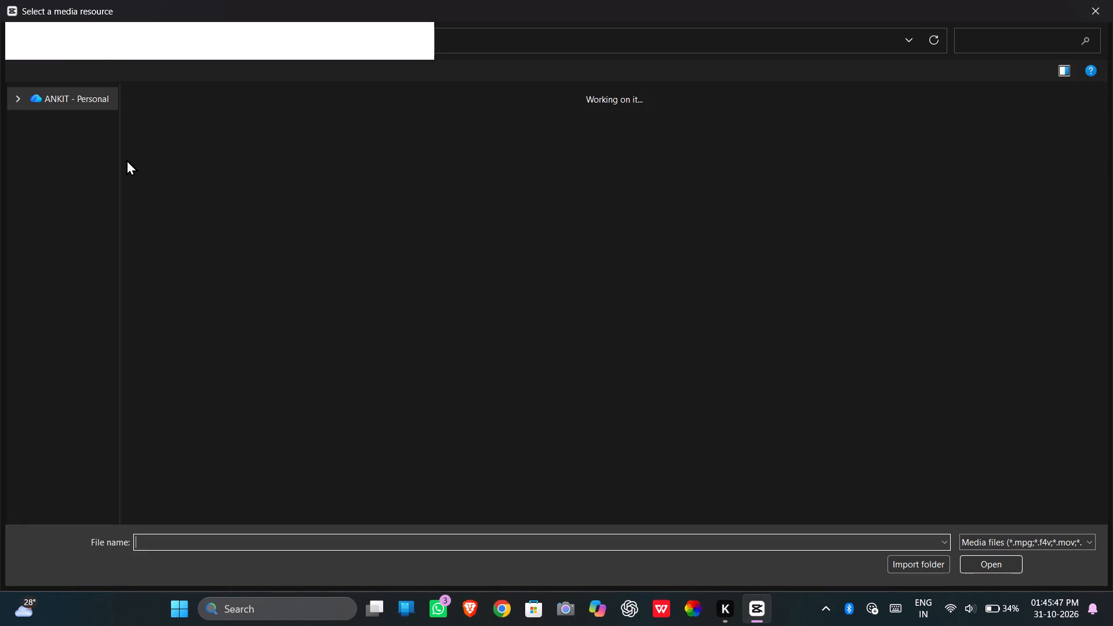
left_click(87, 185)
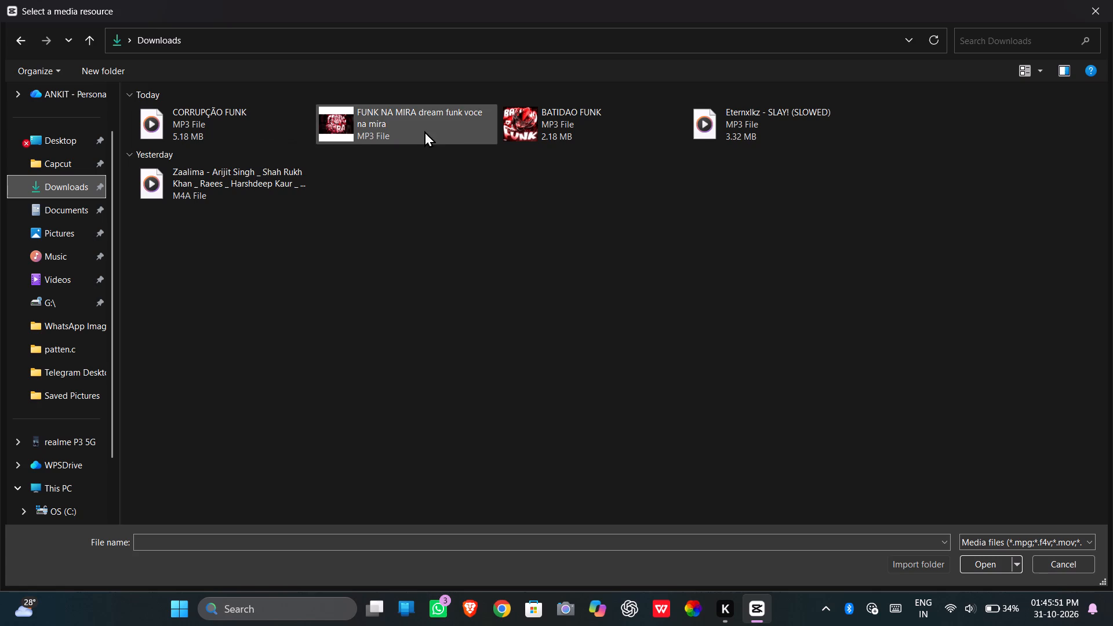
left_click(605, 132)
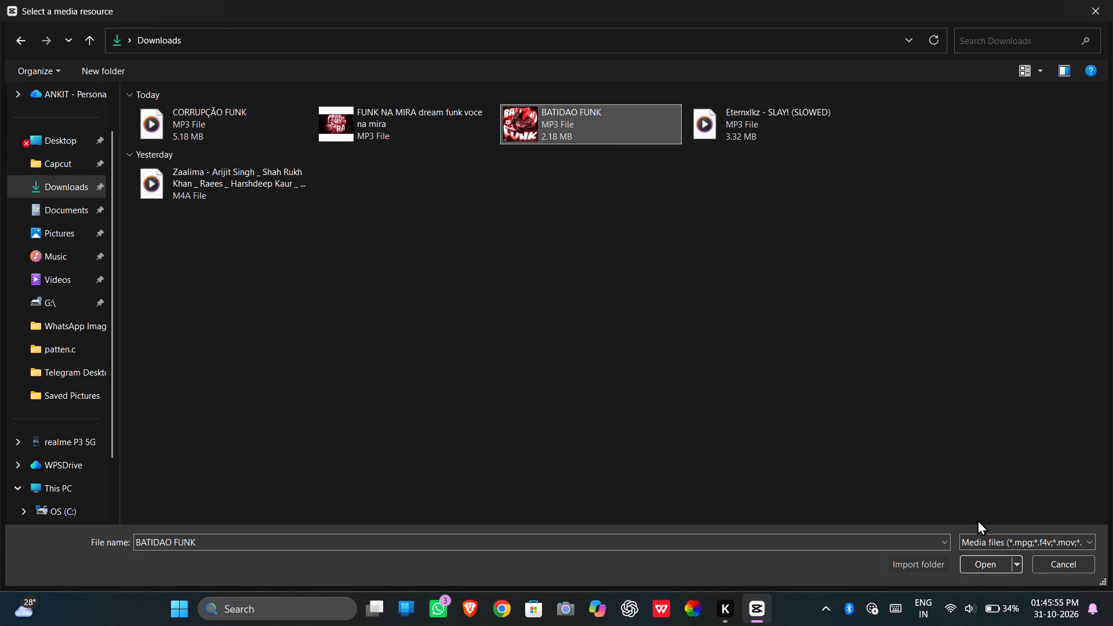
left_click(983, 564)
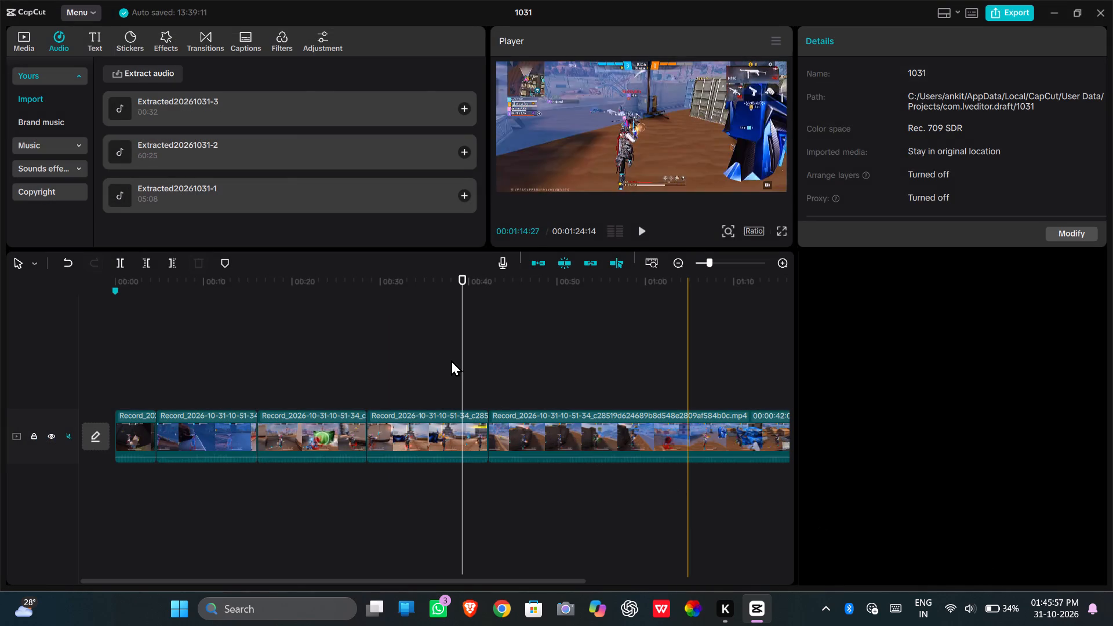
Audition BATIDAO FUNK at about 0:15 and 0:27, and add it to the timeline beneath the video, starting at 00:00.
left_click(250, 111)
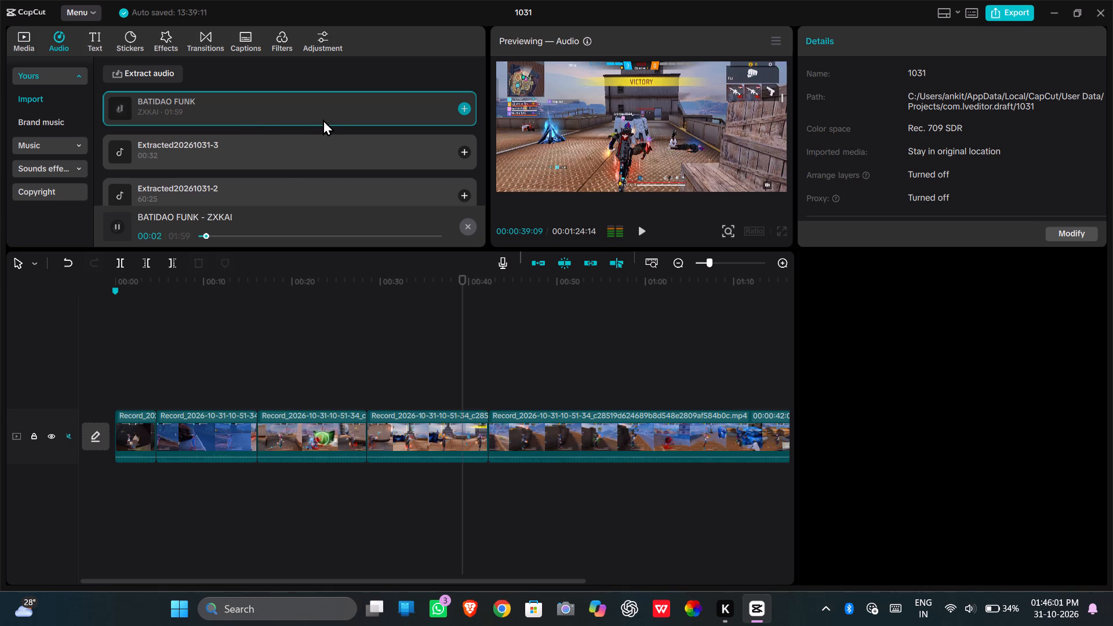
left_click(231, 235)
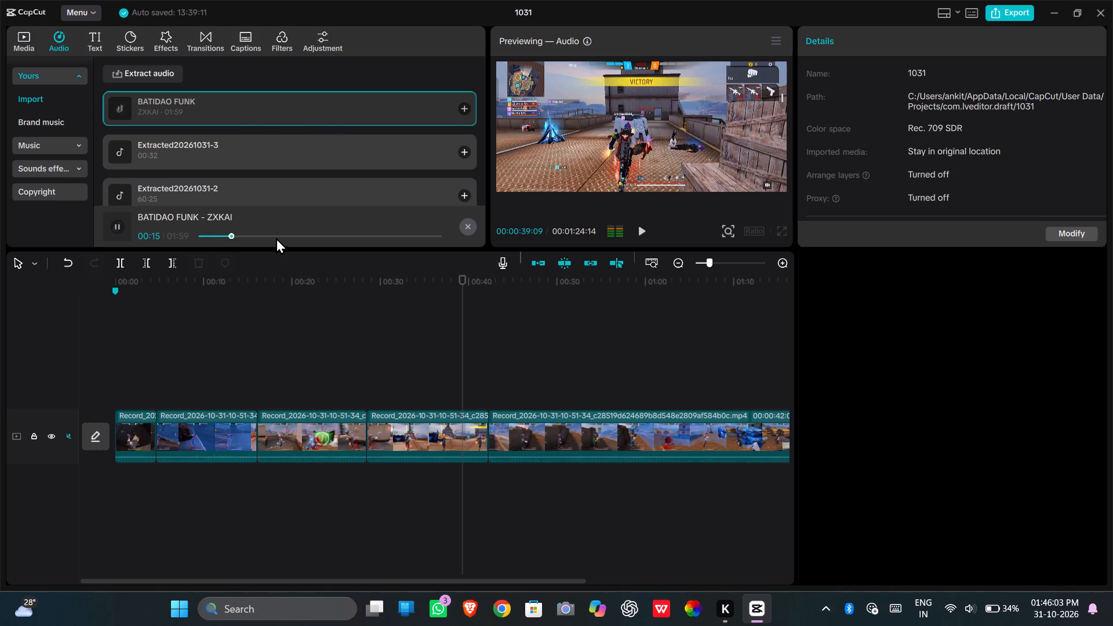
left_click(256, 235)
left_click(461, 108)
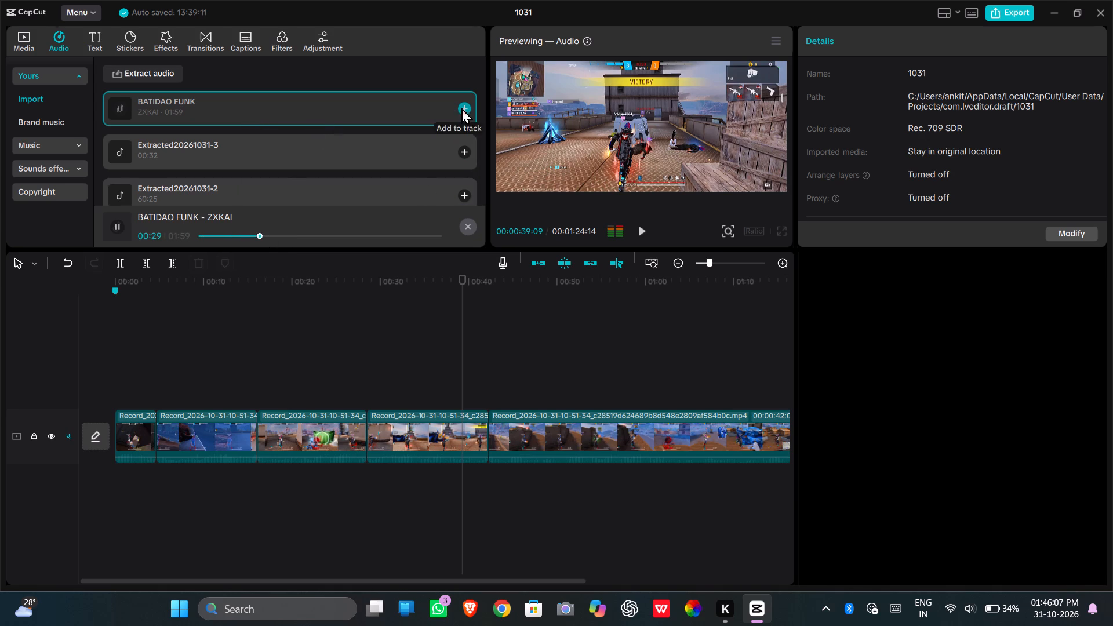
left_click_drag(499, 483, 299, 472)
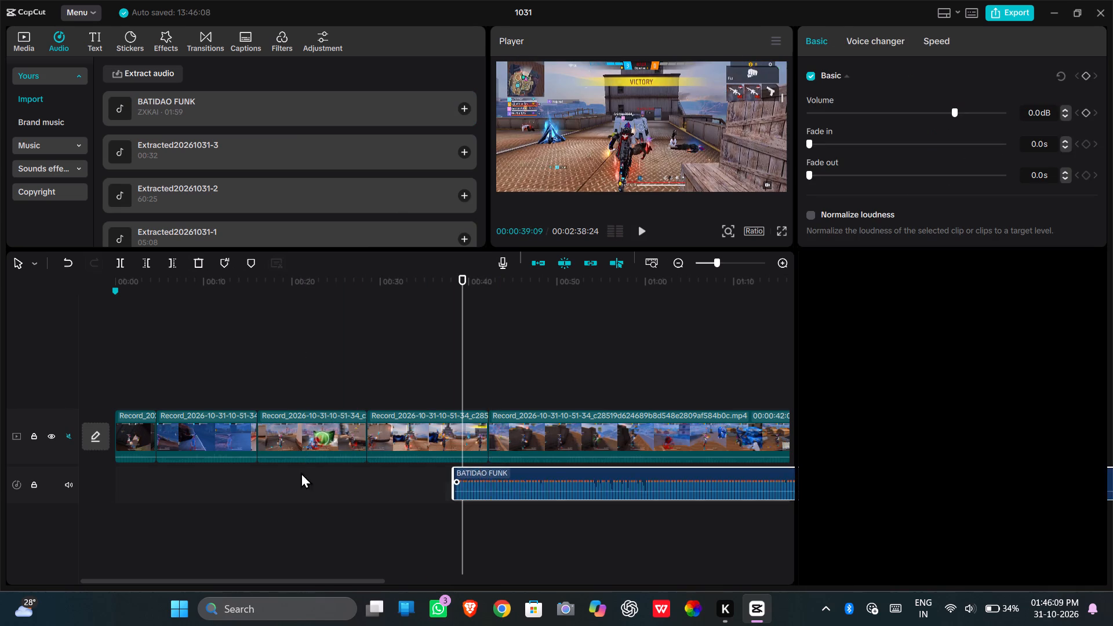
left_click_drag(299, 472, 127, 487)
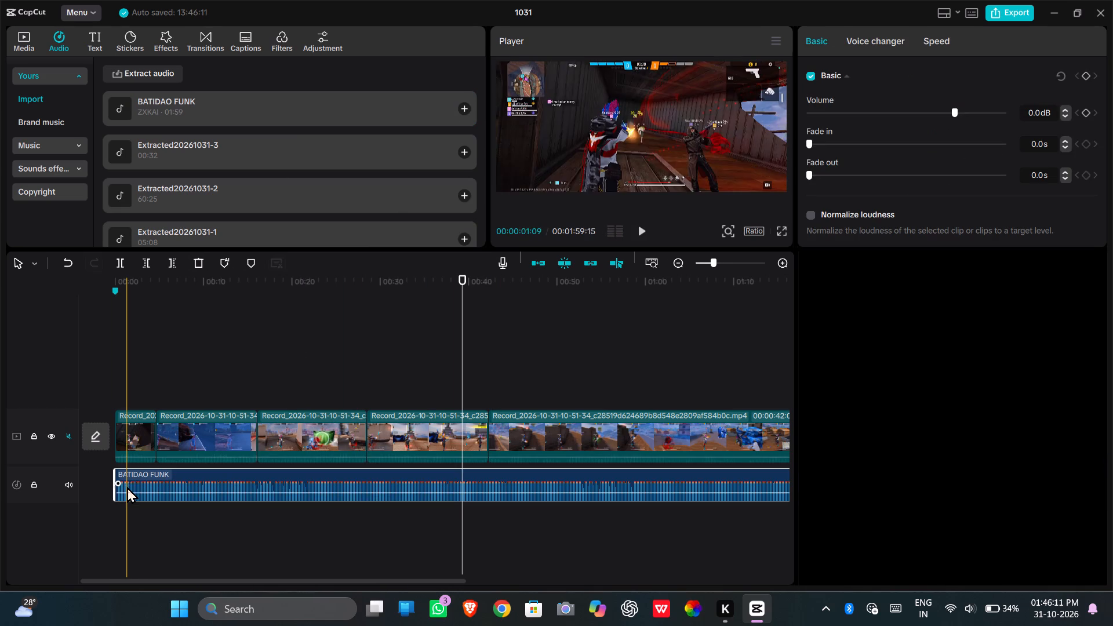
Play the edit from the beginning with the music and unmute the video track's original sound.
left_click(117, 392)
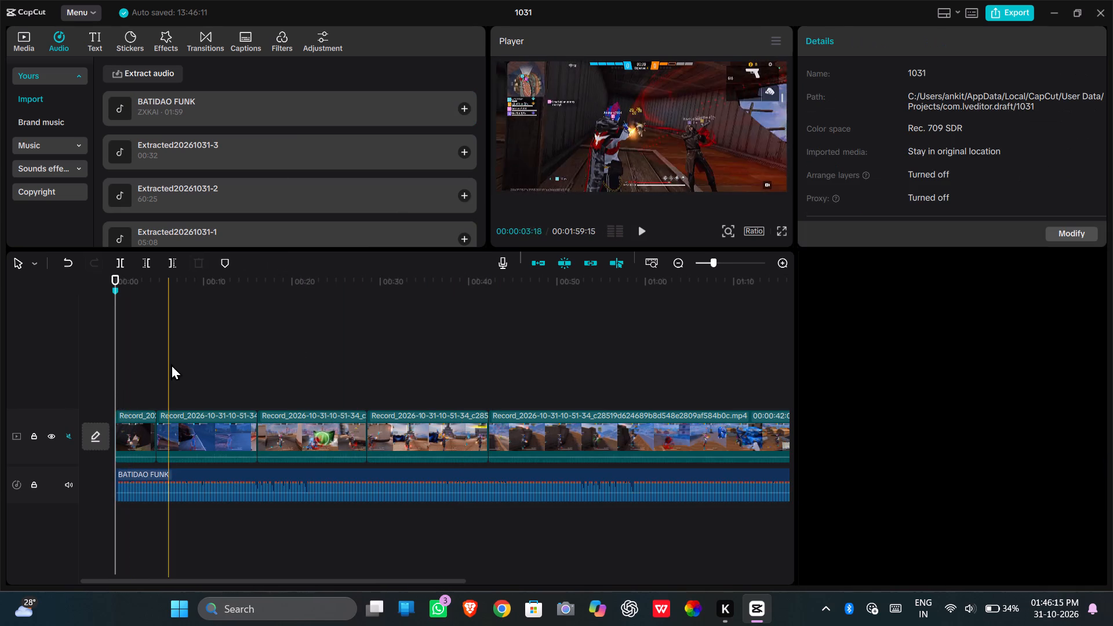
left_click(642, 228)
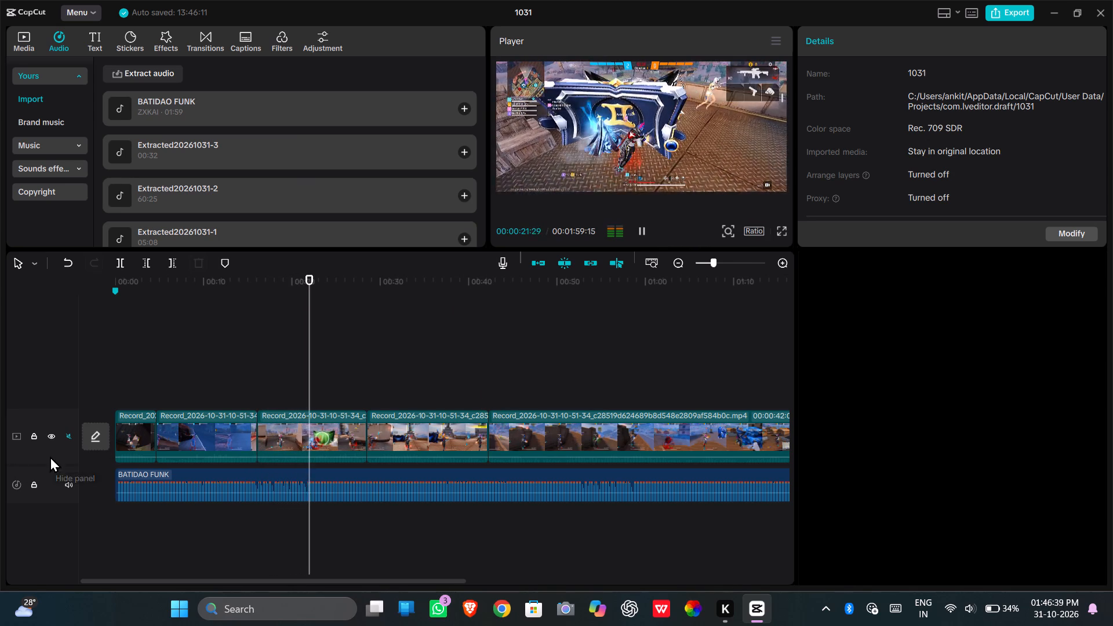
left_click(68, 439)
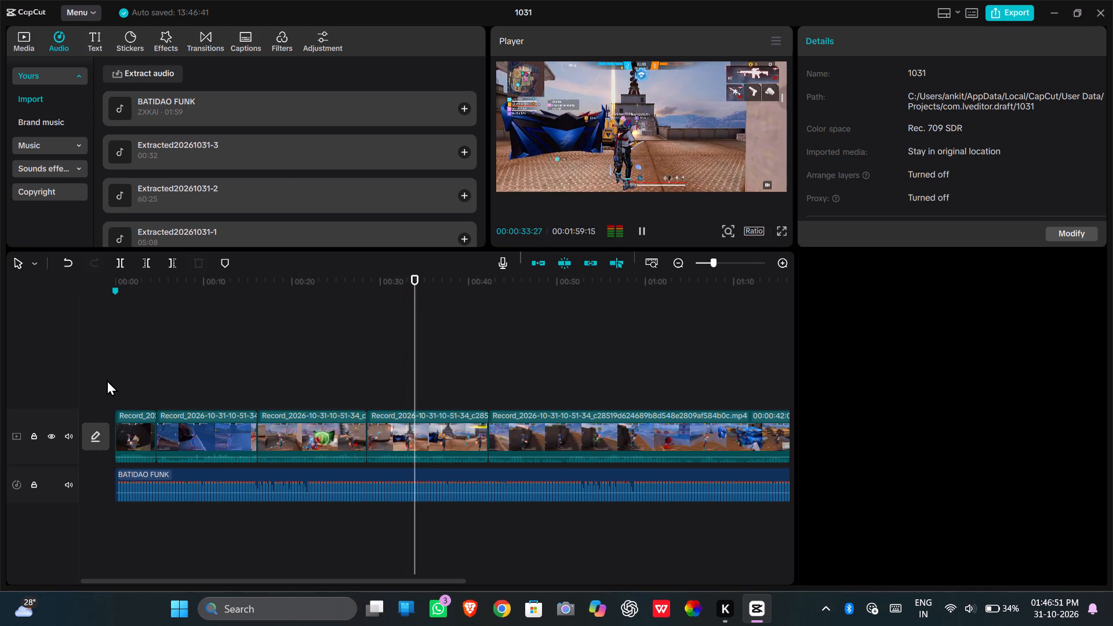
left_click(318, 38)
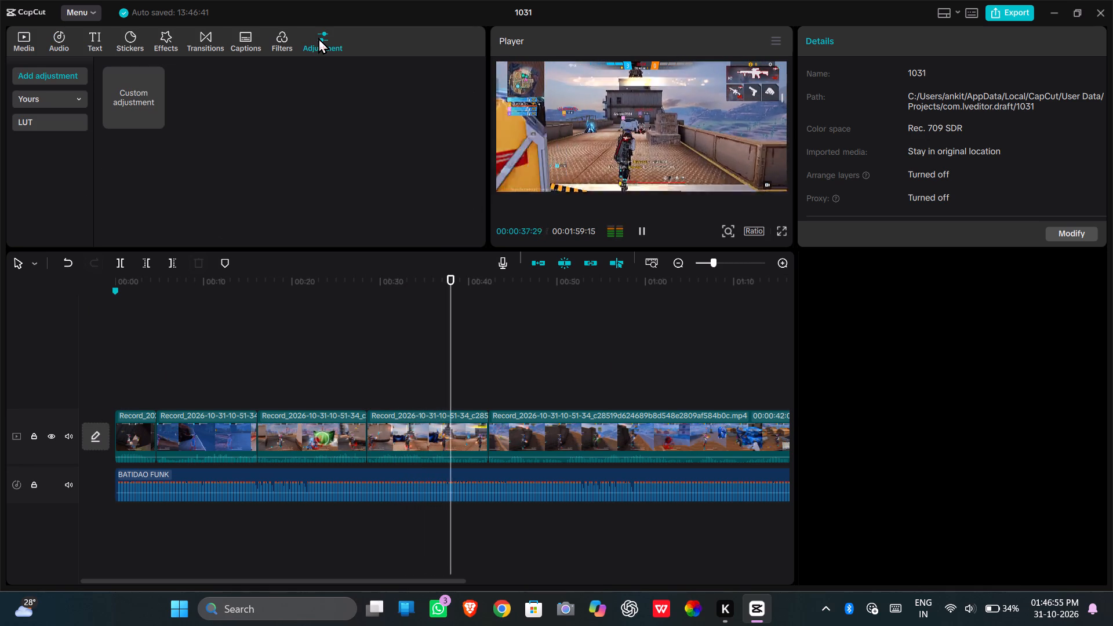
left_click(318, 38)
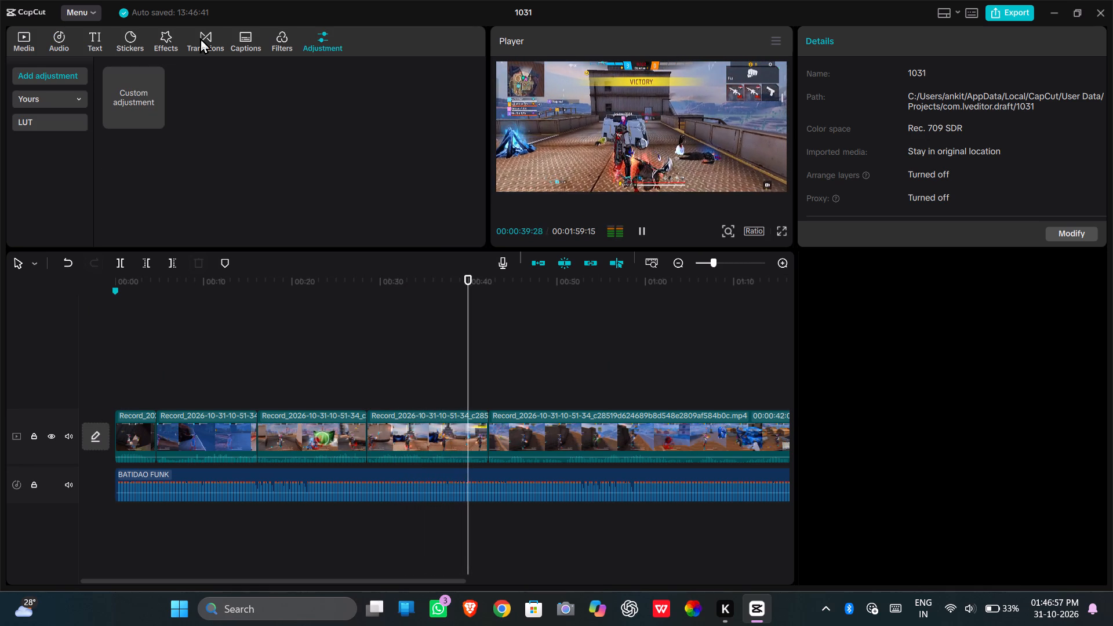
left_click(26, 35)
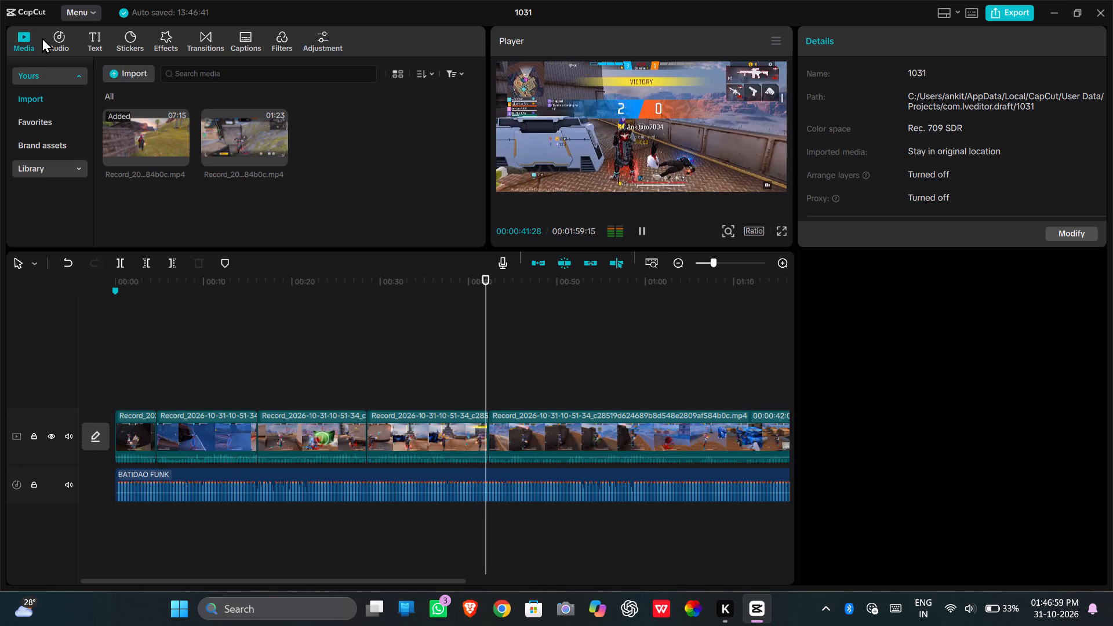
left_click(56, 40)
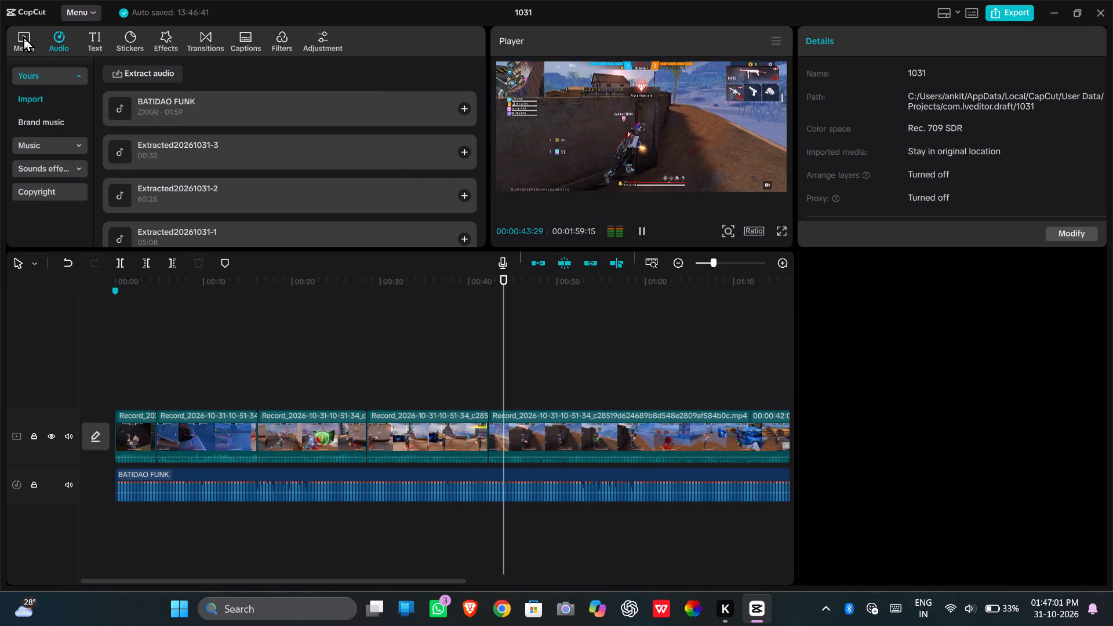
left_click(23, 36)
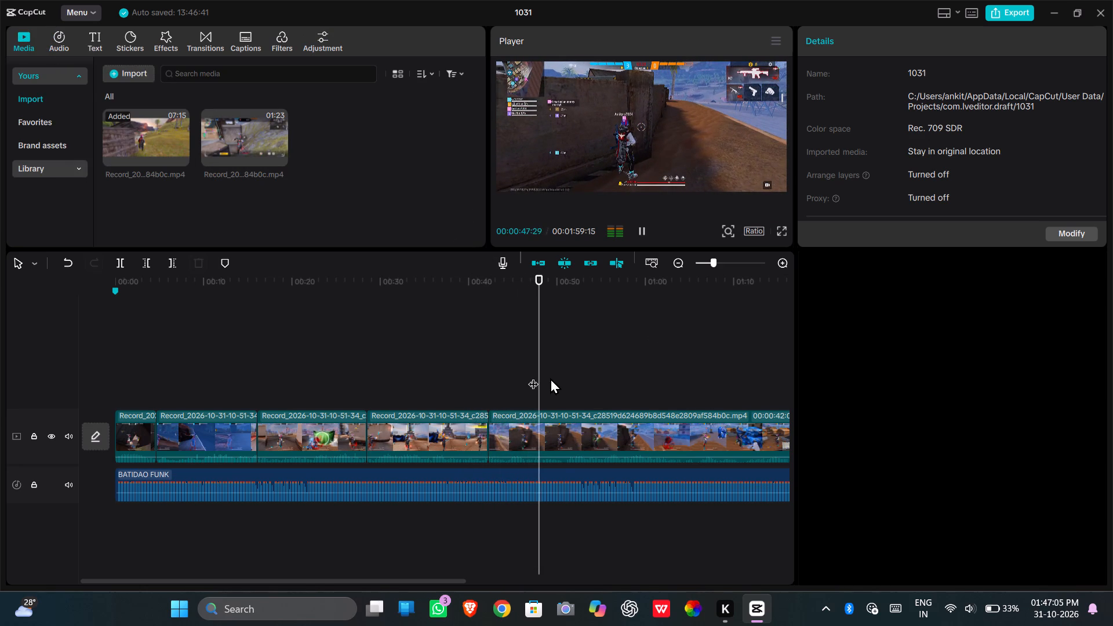
Split BATIDAO FUNK at the end of the last video clip, 00:01:24:14, and delete the excess music after it.
left_click_drag(472, 349, 863, 373)
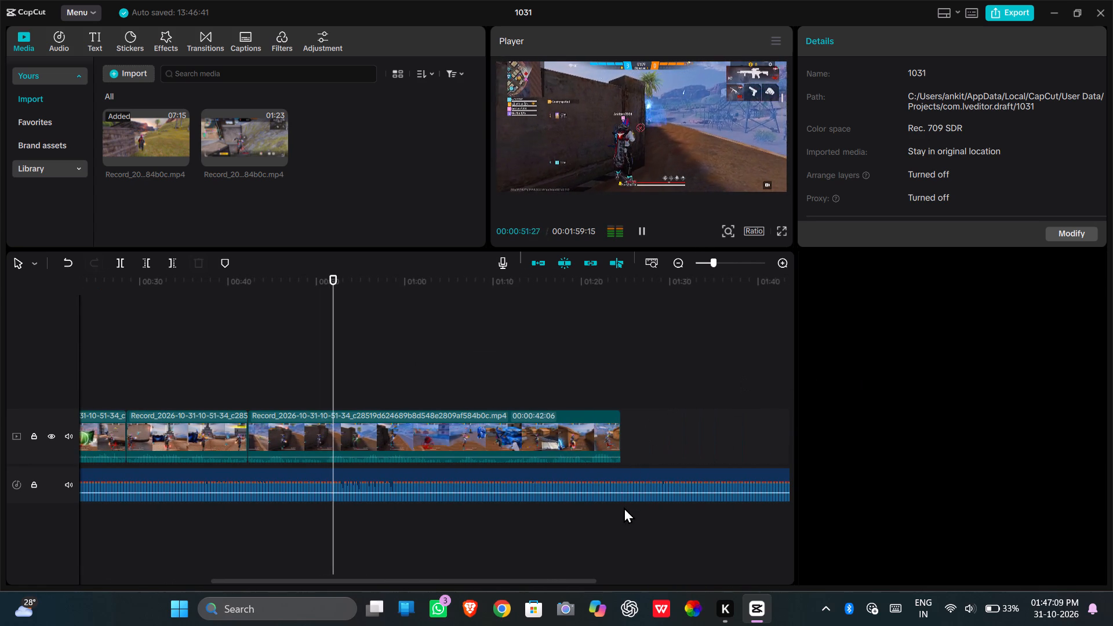
left_click(619, 523)
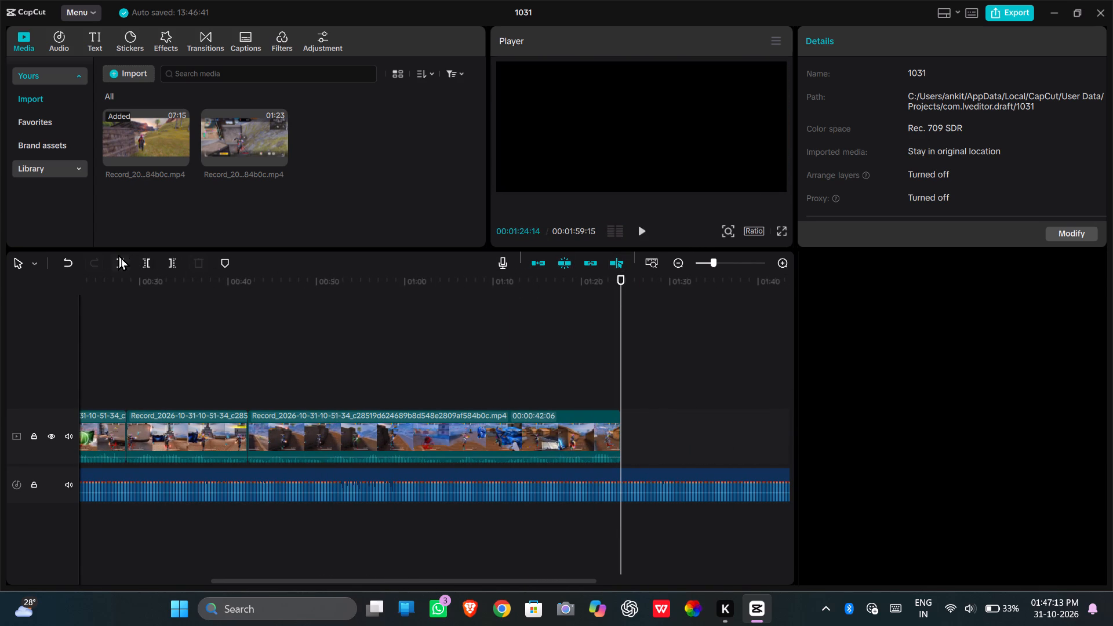
left_click(172, 264)
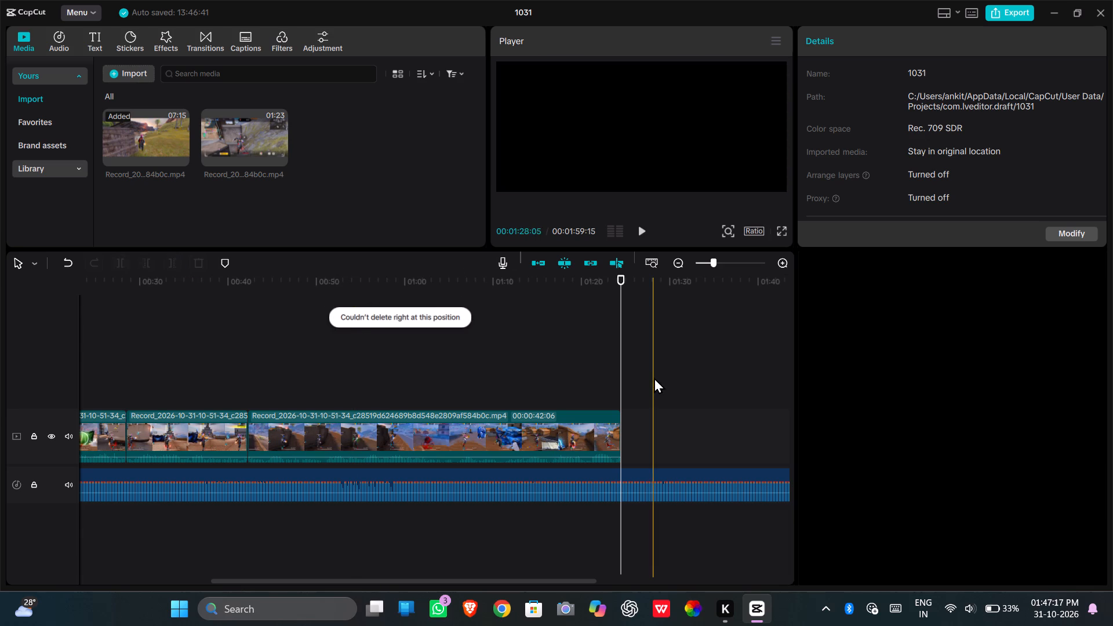
left_click(627, 489)
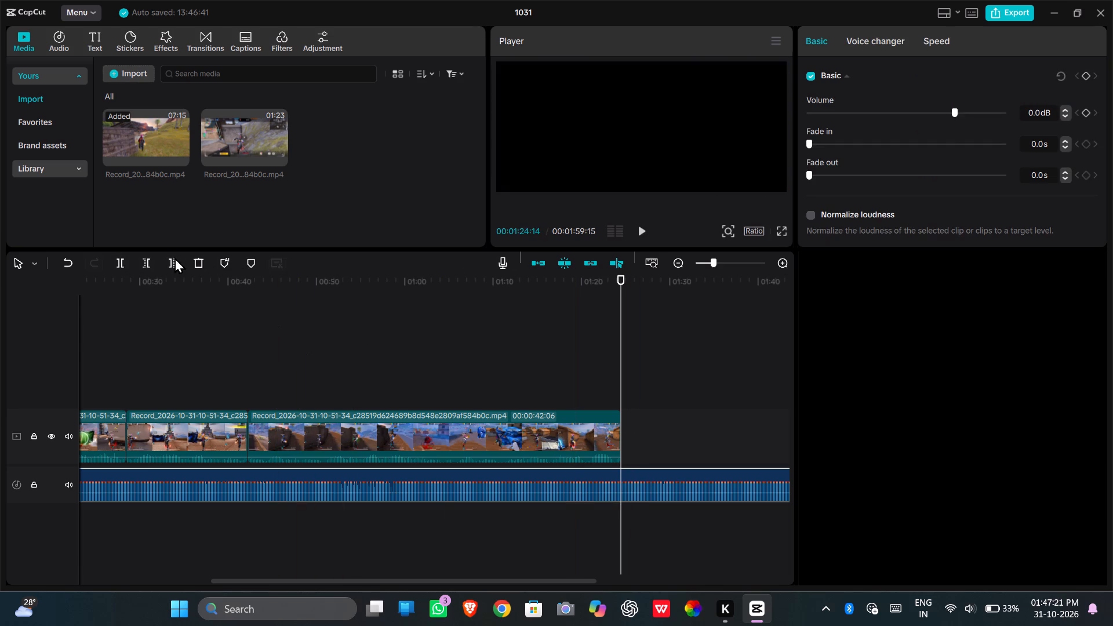
left_click(124, 261)
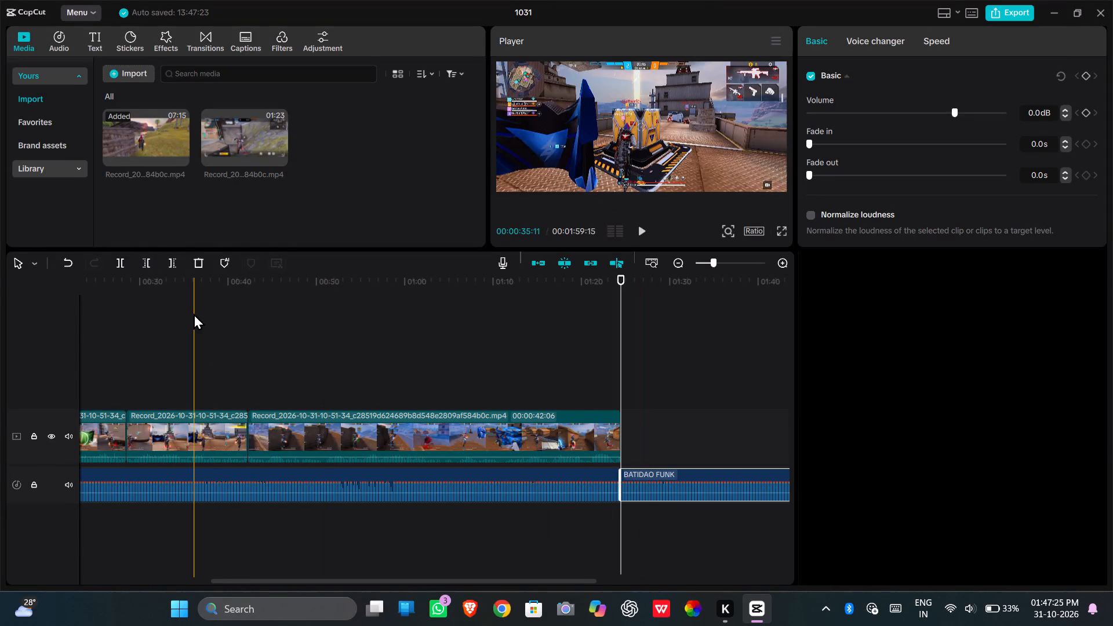
left_click(202, 263)
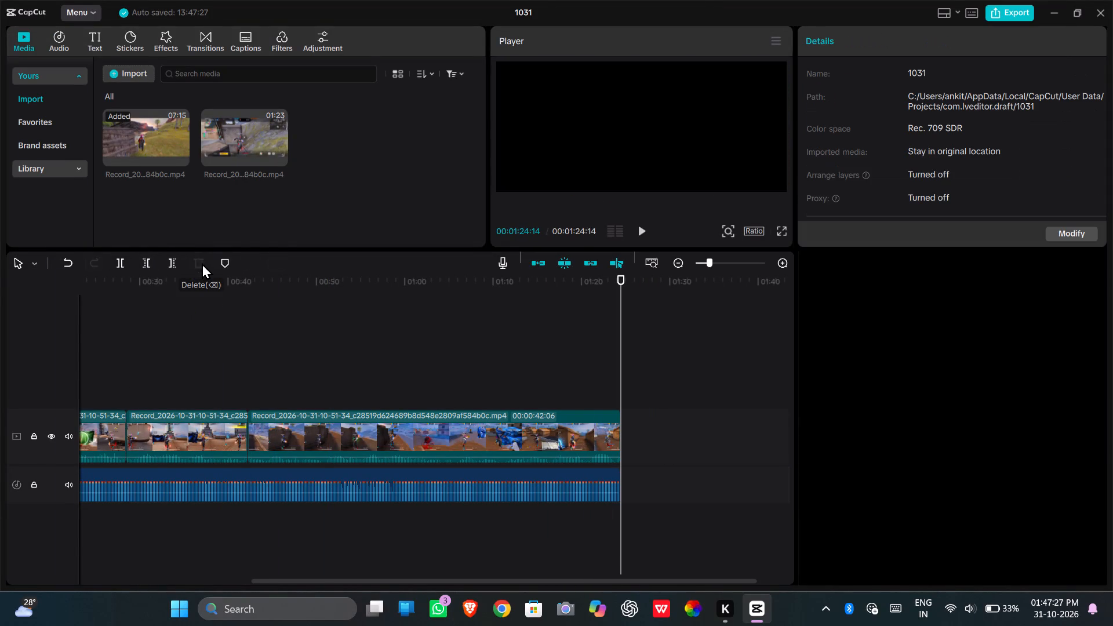
left_click_drag(189, 344, 0, 368)
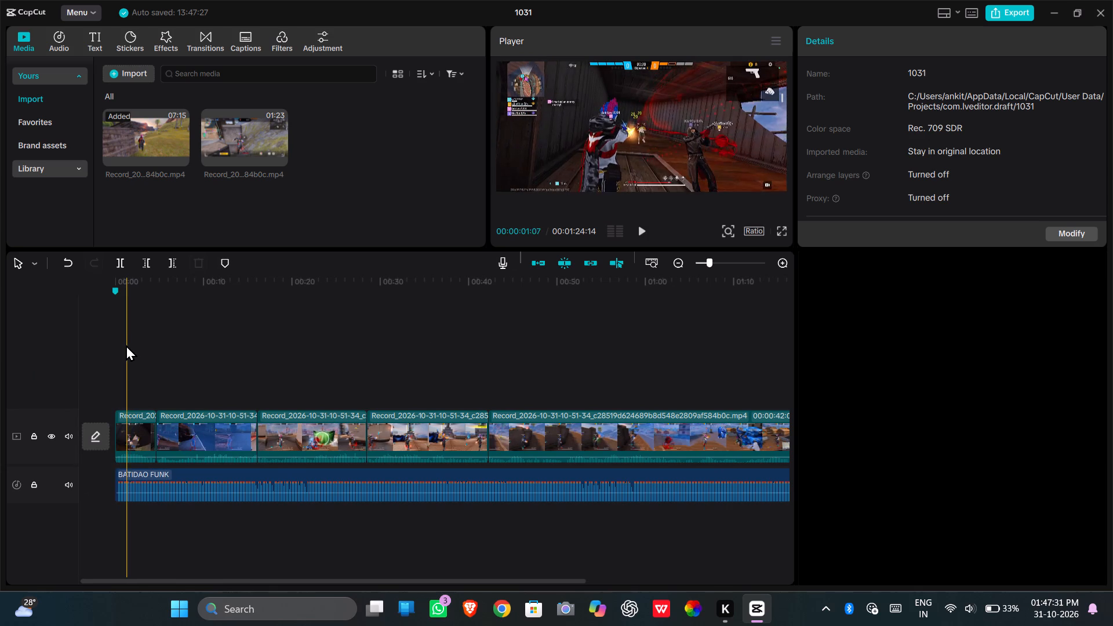